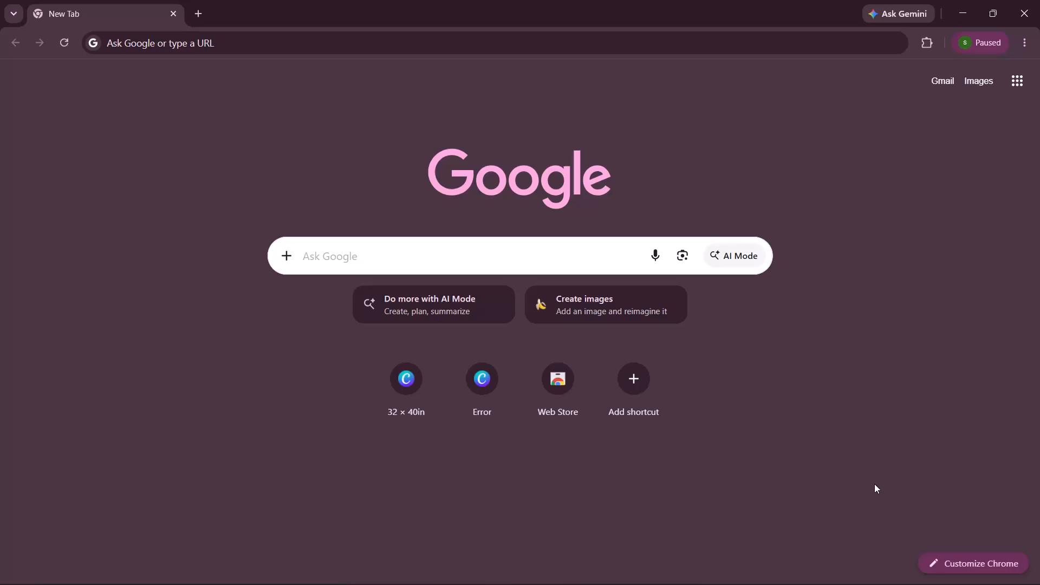
Search Google for canva and open the Canva India: Visual Suite for Everyone website from the results.
{"action": "left_click", "coordinate": [397, 236]}
{"action": "left_click", "coordinate": [379, 285]}
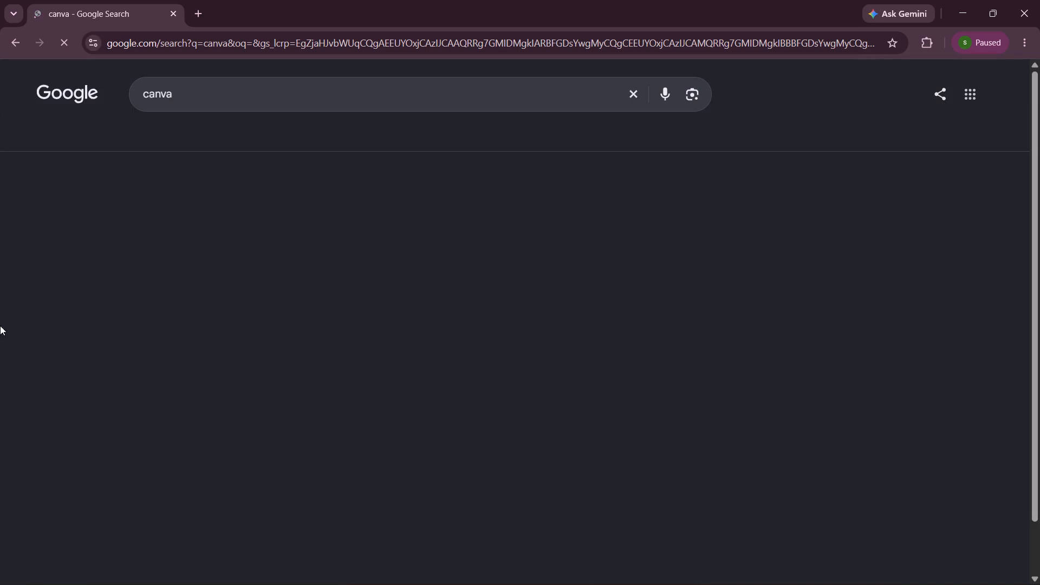
{"action": "left_click", "coordinate": [85, 3]}
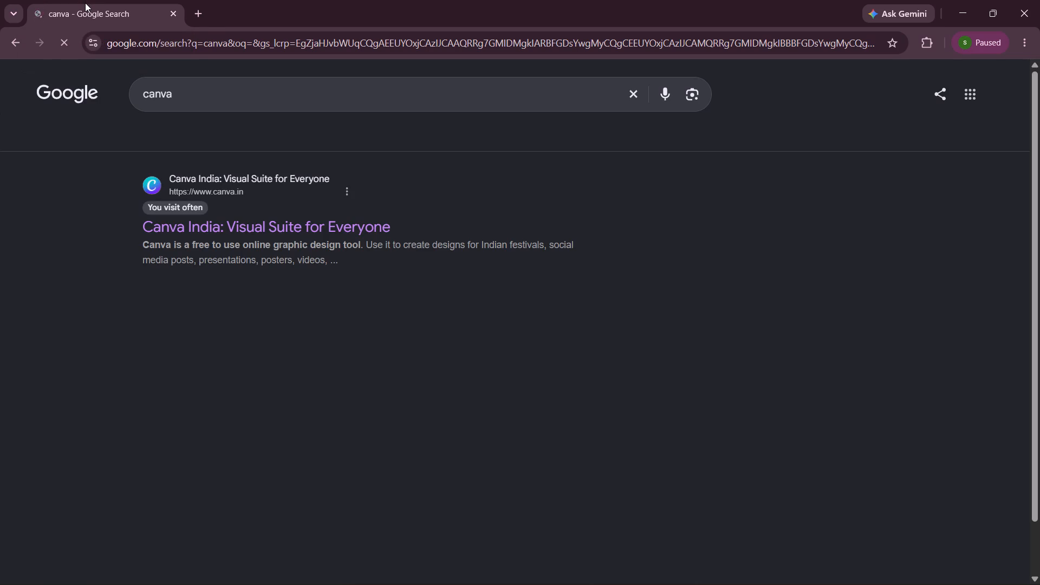
{"action": "left_click", "coordinate": [192, 222]}
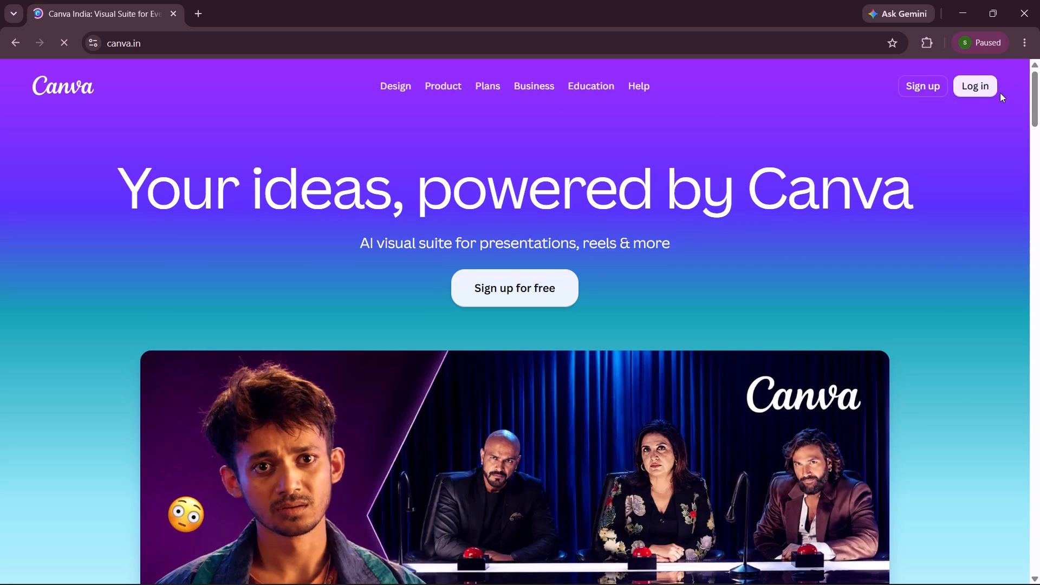
Log in to Canva and reach the account's home page.
{"action": "left_click", "coordinate": [978, 88]}
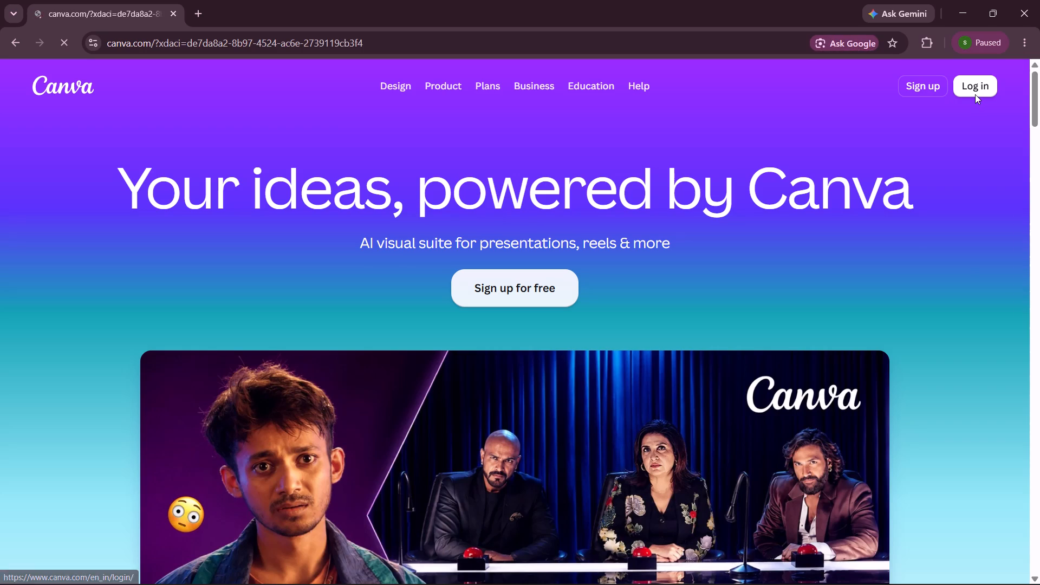
{"action": "scroll", "coordinate": [631, 236], "scroll_direction": "down", "scroll_amount": 3}
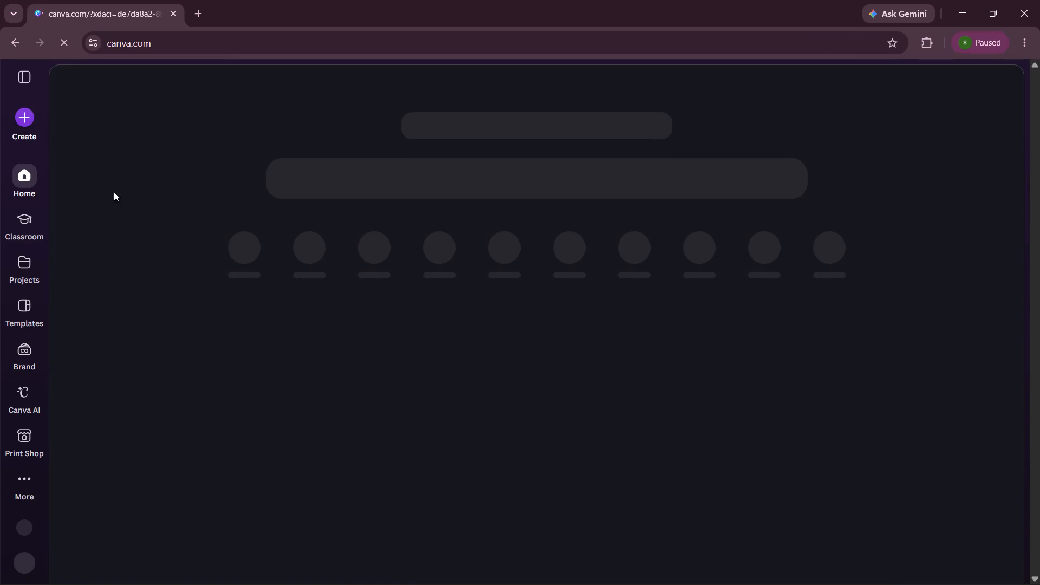
{"action": "scroll", "coordinate": [233, 275], "scroll_direction": "down", "scroll_amount": 4}
{"action": "scroll", "coordinate": [233, 275], "scroll_direction": "up", "scroll_amount": 4}
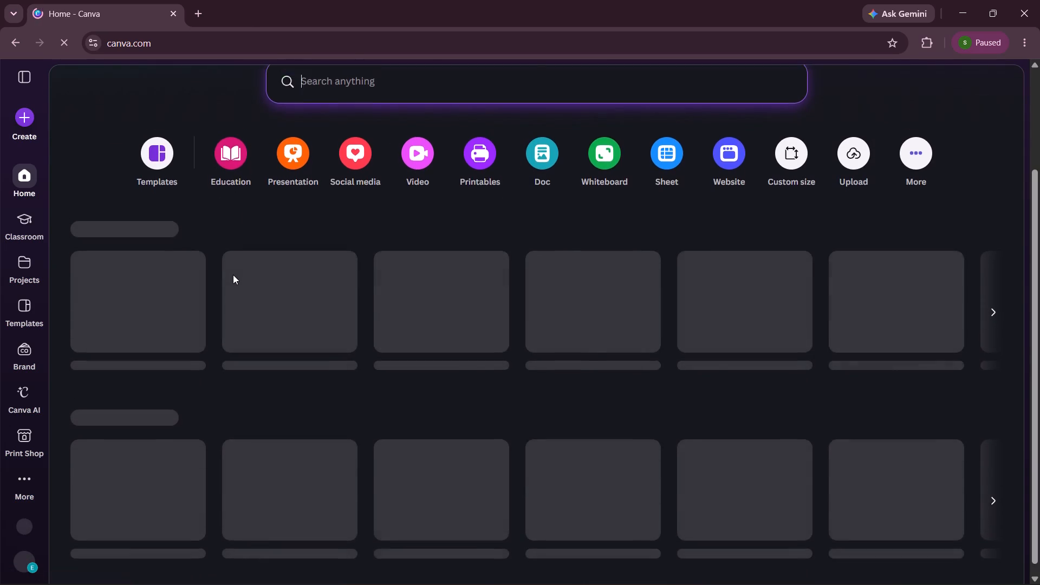
Switch the computer's Wi-Fi connection to the TRAINING network and return to the Canva home page.
{"action": "left_click", "coordinate": [912, 577]}
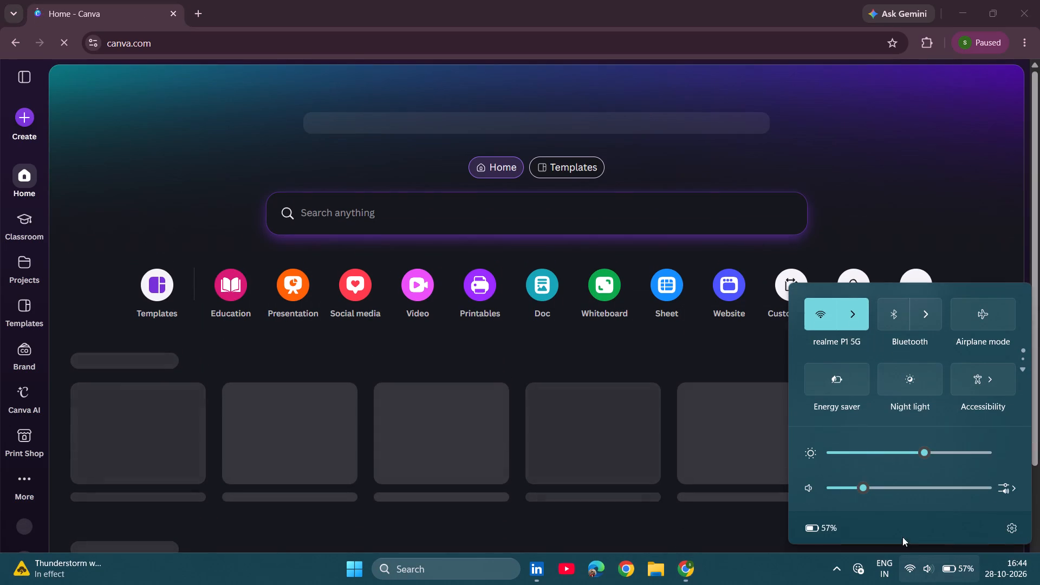
{"action": "left_click", "coordinate": [848, 297]}
{"action": "left_click", "coordinate": [849, 313]}
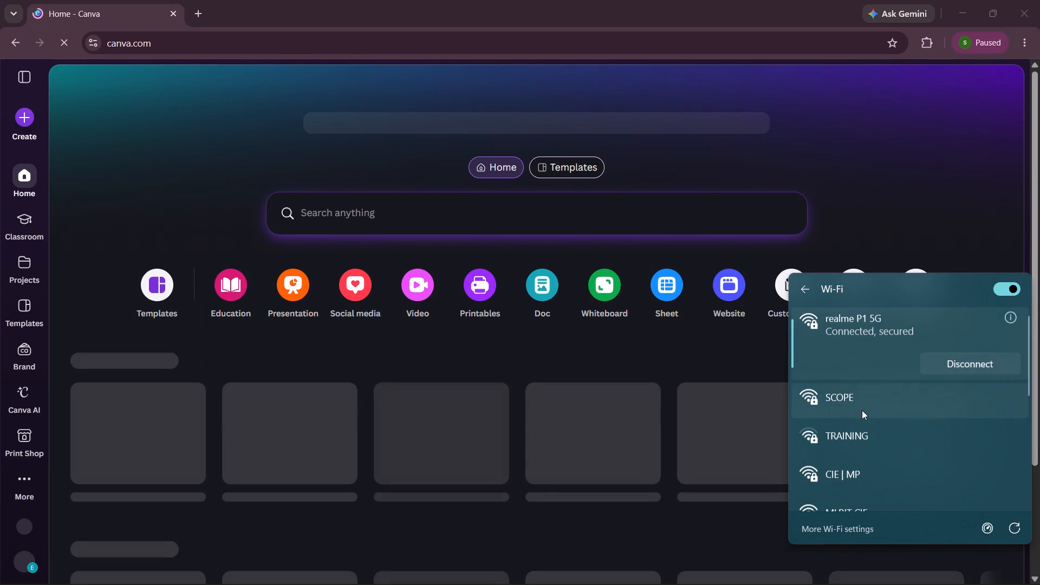
{"action": "left_click", "coordinate": [863, 413]}
{"action": "left_click", "coordinate": [861, 447]}
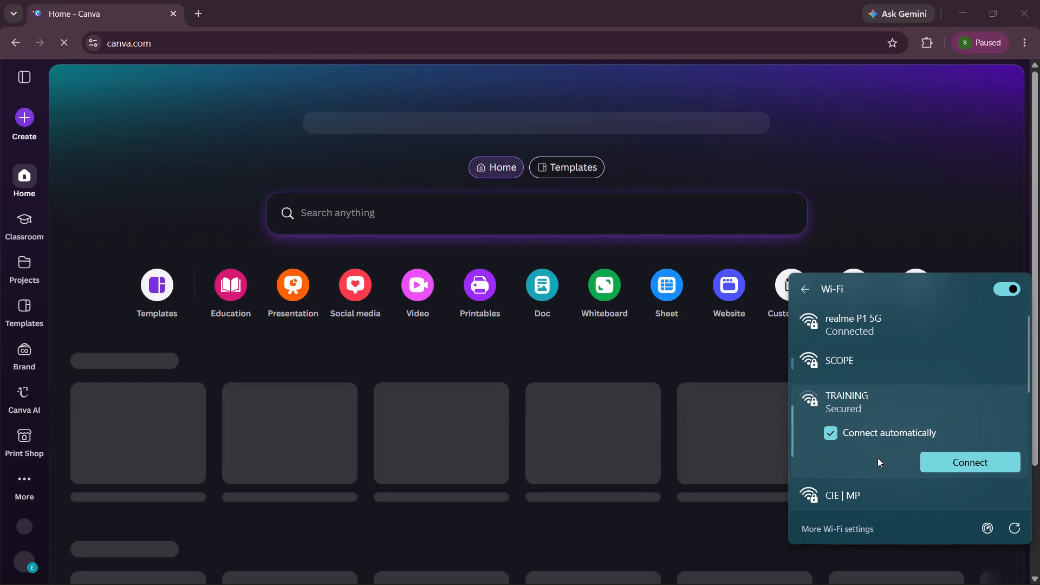
{"action": "left_click", "coordinate": [974, 463]}
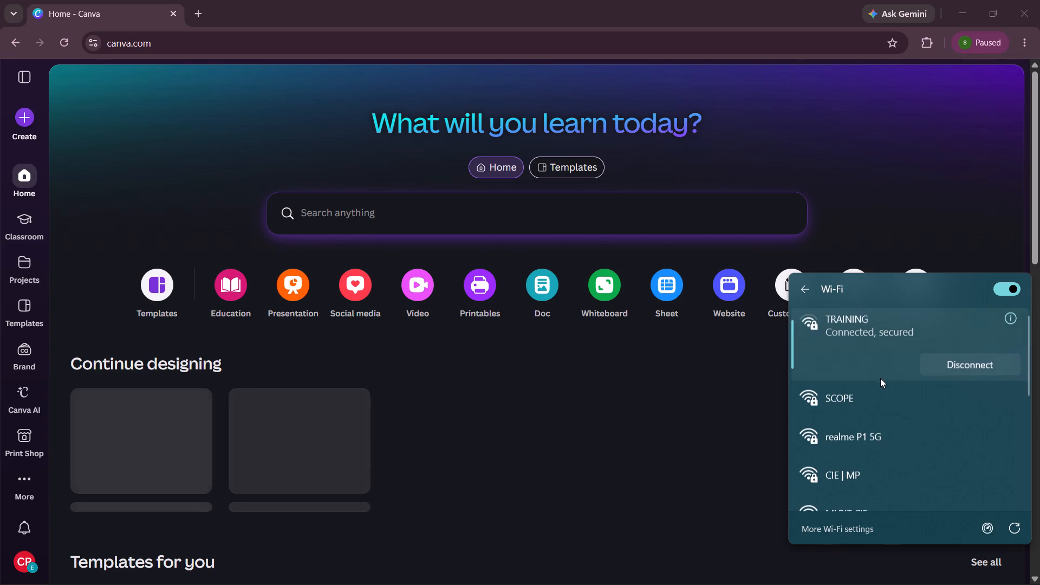
{"action": "left_click", "coordinate": [858, 223]}
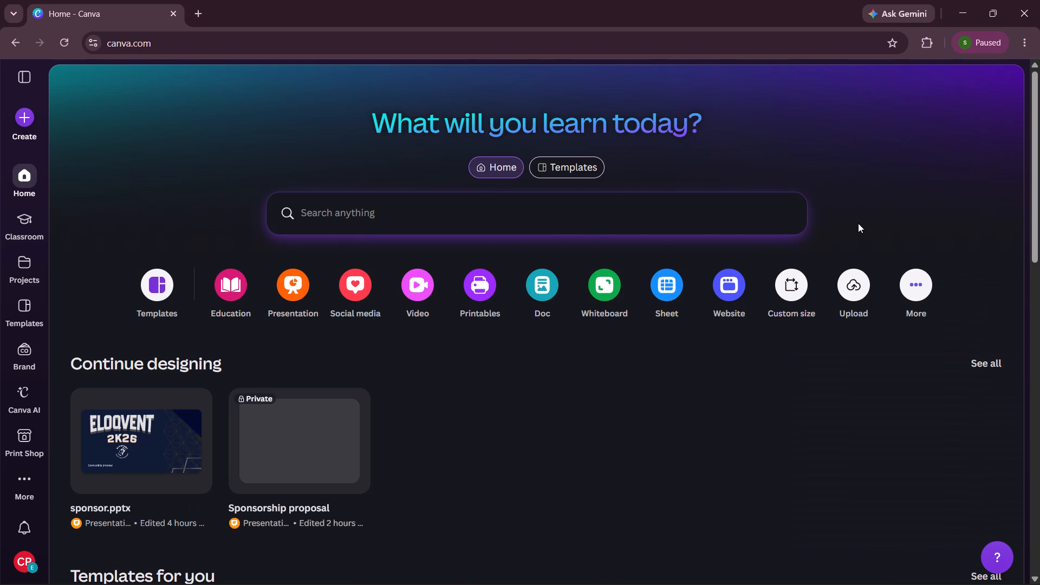
Open the recent design sponsor.pptx and look through its first slides.
{"action": "left_click", "coordinate": [139, 457]}
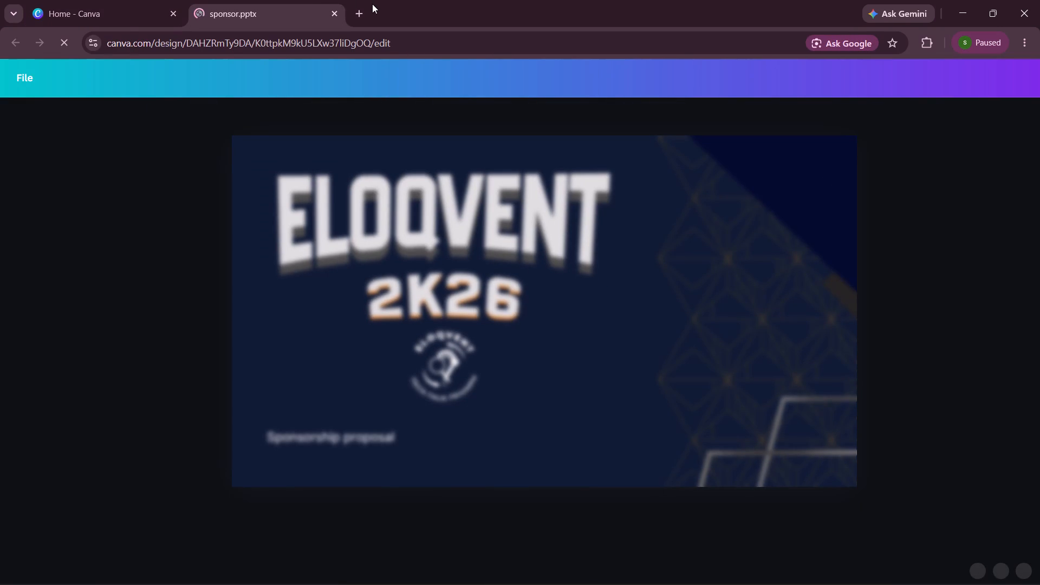
{"action": "scroll", "coordinate": [389, 226], "scroll_direction": "down", "scroll_amount": 1}
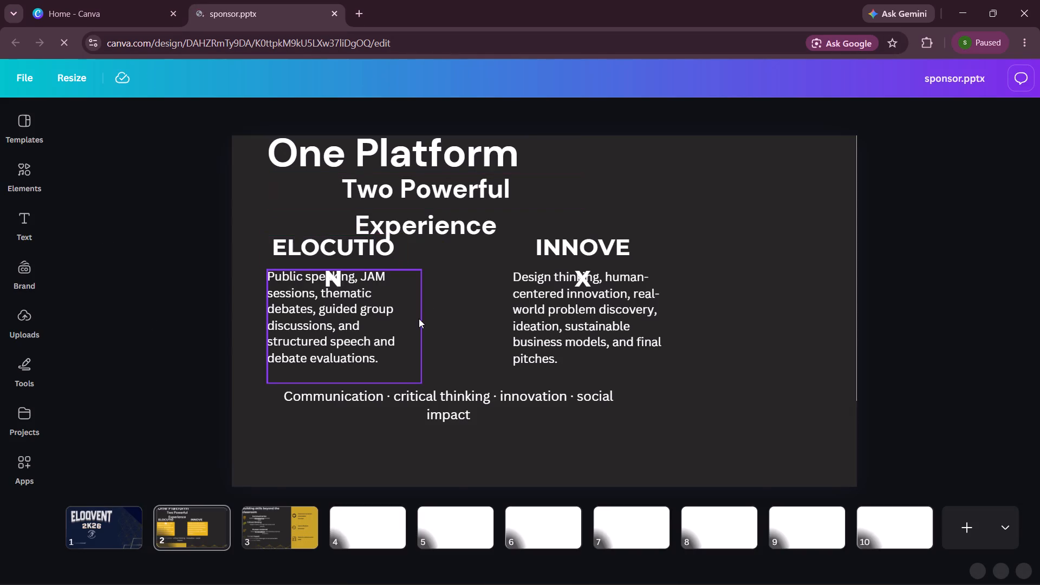
{"action": "scroll", "coordinate": [419, 318], "scroll_direction": "up", "scroll_amount": 2}
{"action": "scroll", "coordinate": [418, 318], "scroll_direction": "down", "scroll_amount": 20}
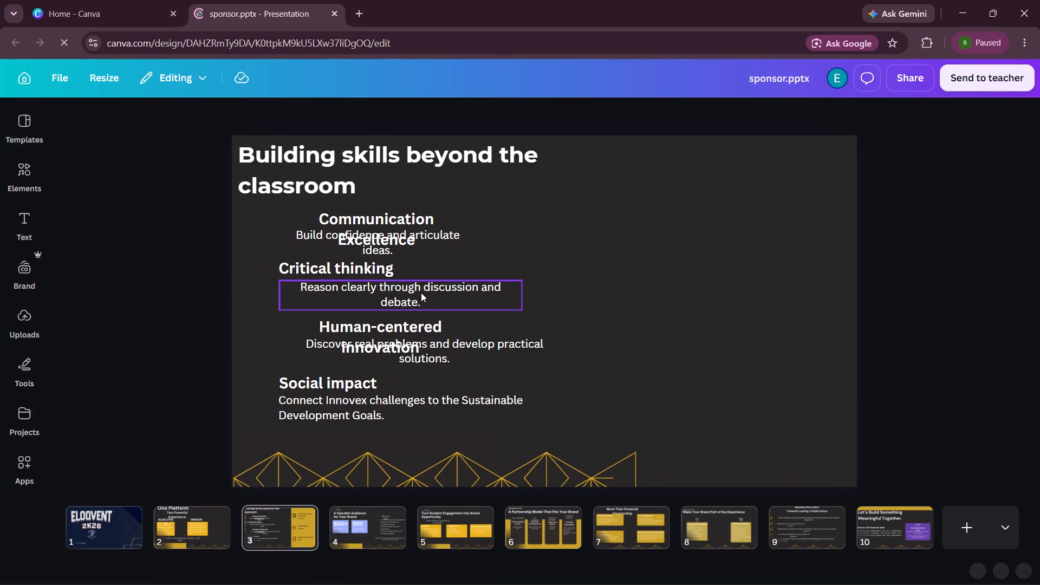
{"action": "scroll", "coordinate": [421, 289], "scroll_direction": "down", "scroll_amount": 7}
Open the Sponsorship proposal design from the Canva home page and close the sponsor.pptx presentation.
{"action": "left_click", "coordinate": [63, 0]}
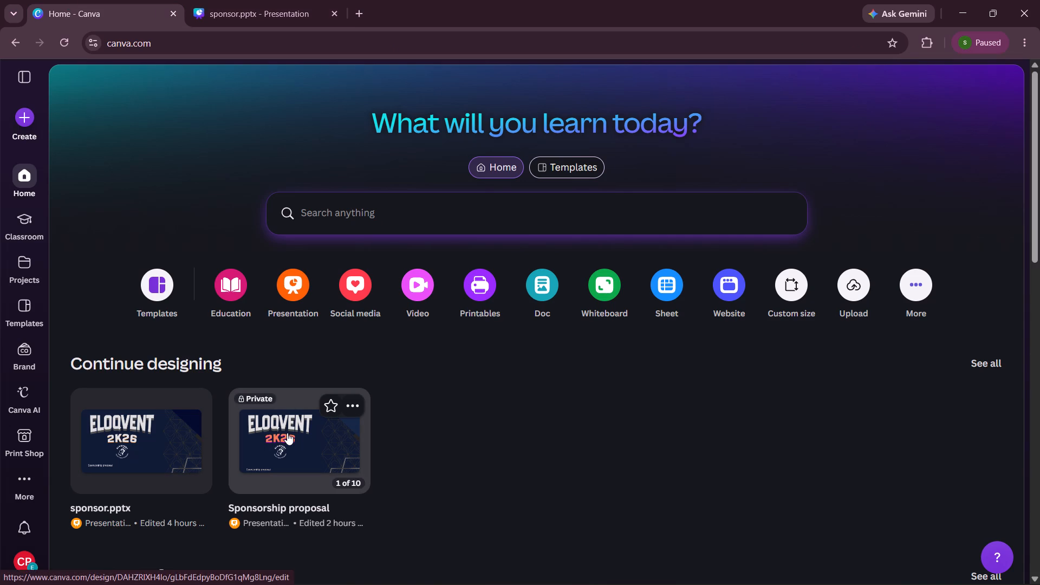
{"action": "left_click", "coordinate": [284, 444]}
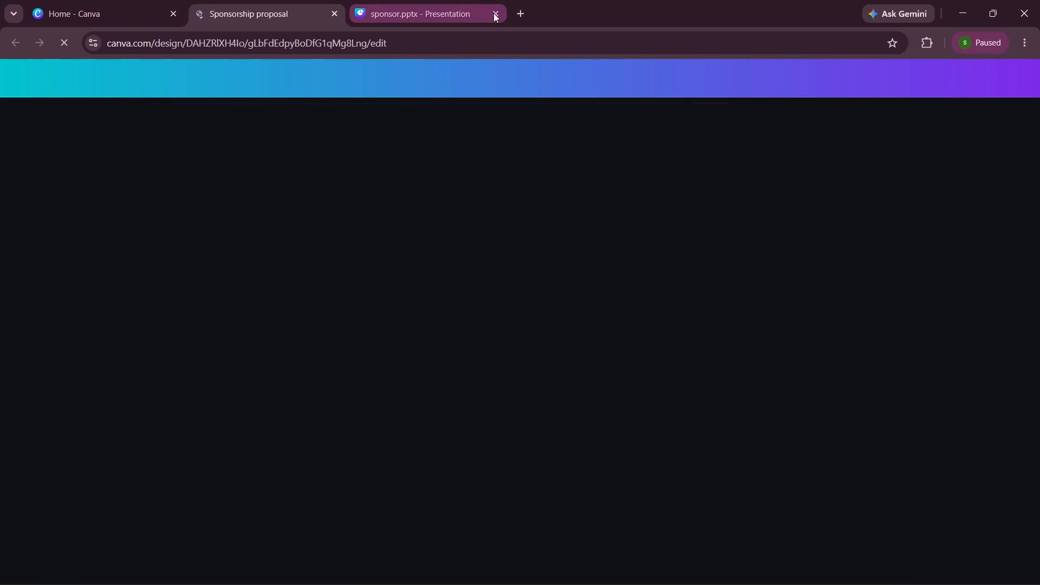
{"action": "left_click", "coordinate": [494, 13]}
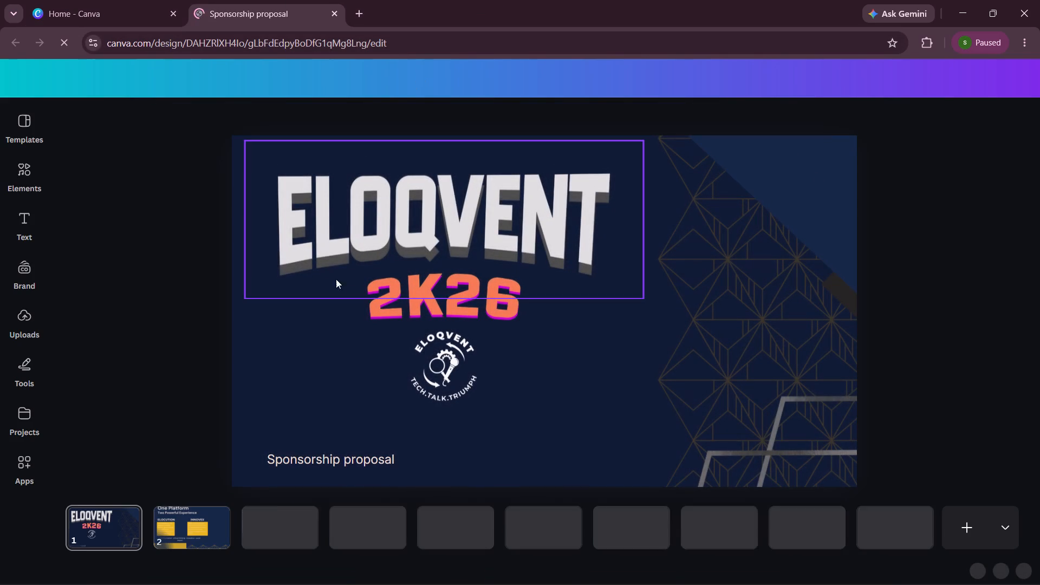
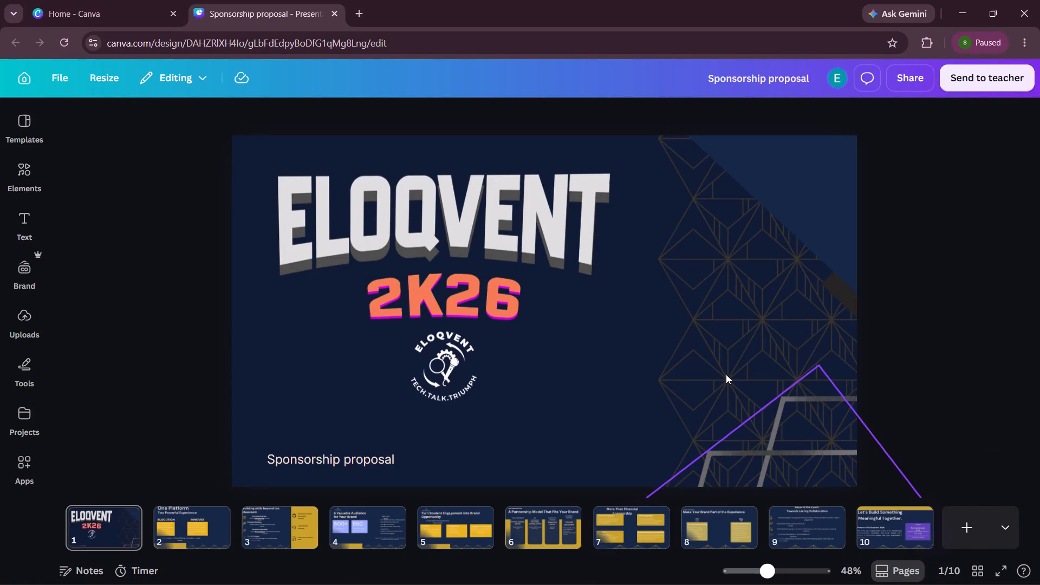
Look through the sponsorship proposal's slides from the cover to the closing contact slide, ending on slide 2.
{"action": "key", "text": "Right"}
{"action": "key", "text": "Down"}
{"action": "key", "text": "Down"}
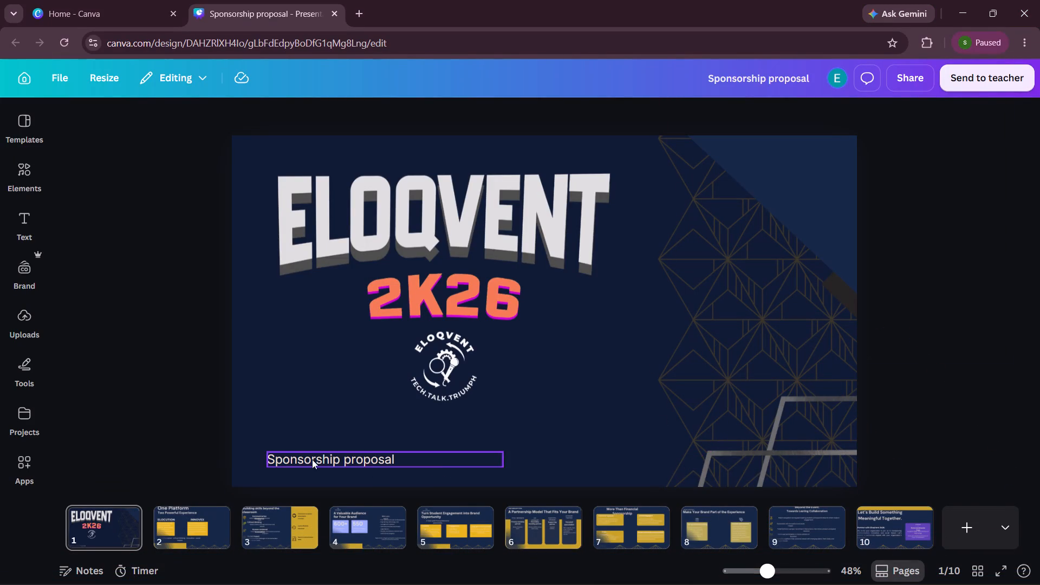
{"action": "left_click", "coordinate": [175, 508]}
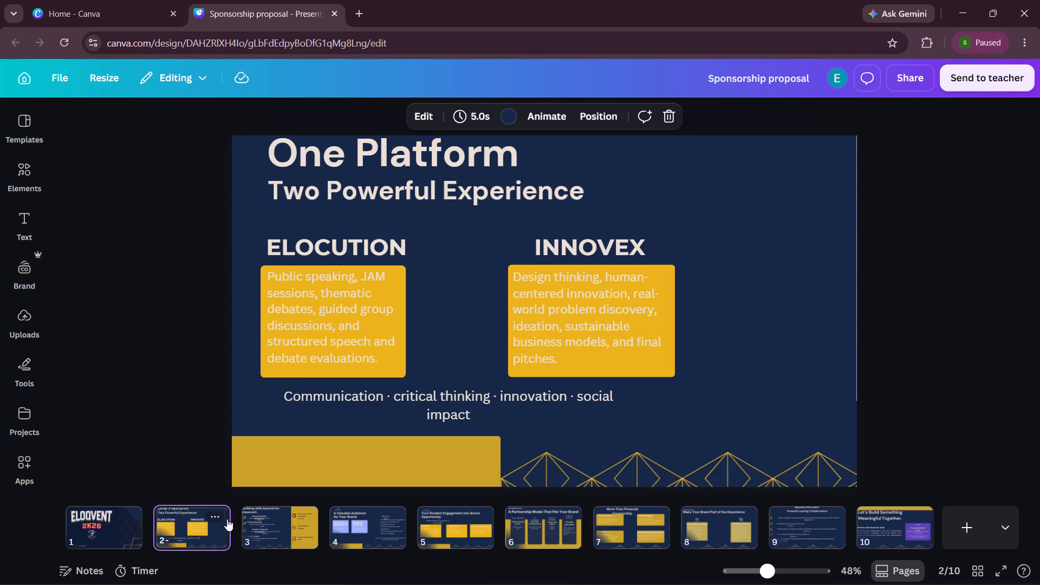
{"action": "left_click", "coordinate": [274, 525]}
{"action": "left_click", "coordinate": [370, 530]}
{"action": "left_click", "coordinate": [458, 529]}
{"action": "left_click", "coordinate": [538, 524]}
{"action": "left_click", "coordinate": [620, 534]}
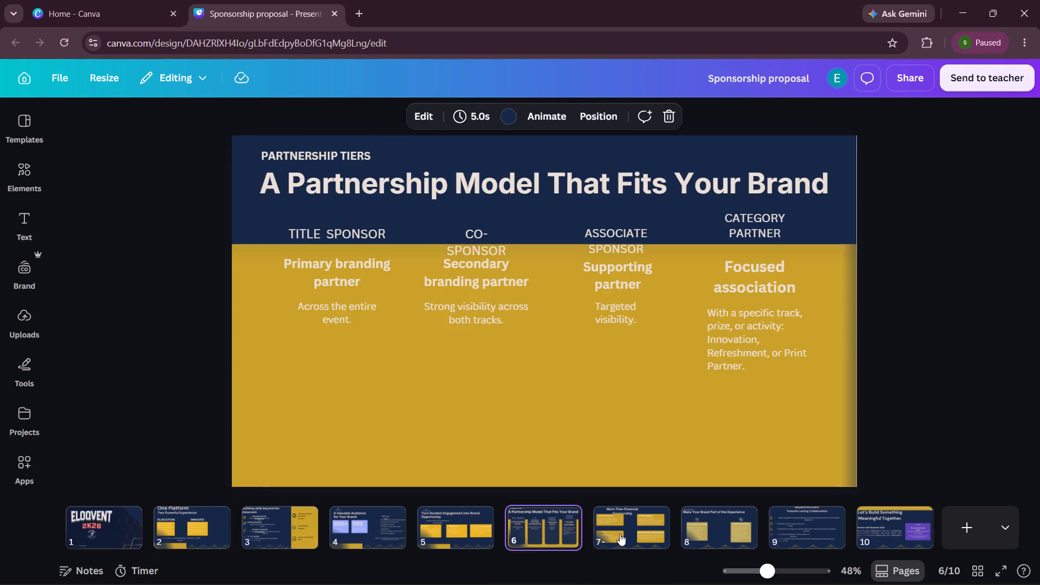
{"action": "left_click", "coordinate": [695, 524]}
{"action": "left_click", "coordinate": [779, 515]}
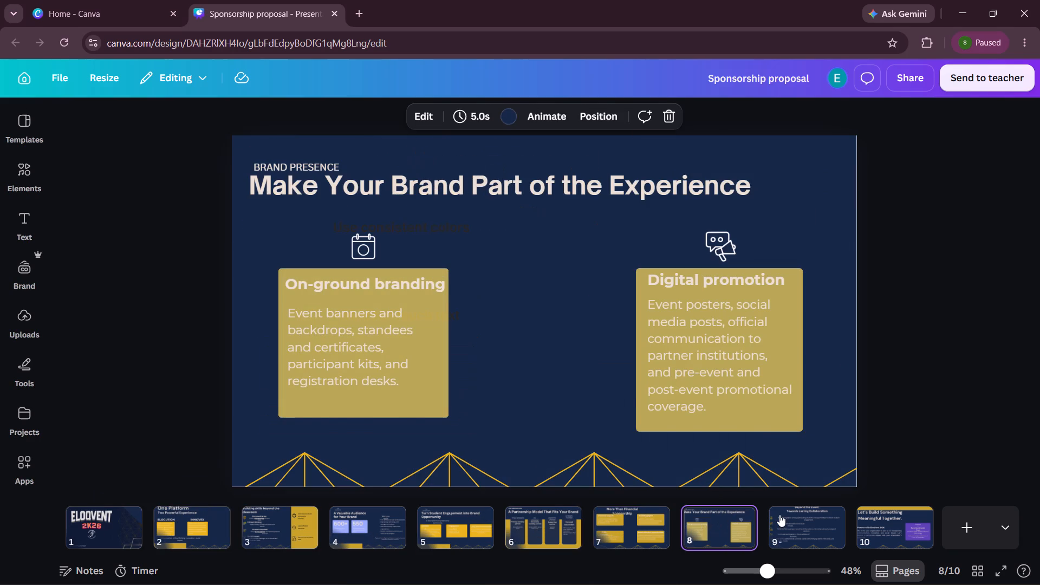
{"action": "left_click", "coordinate": [872, 521]}
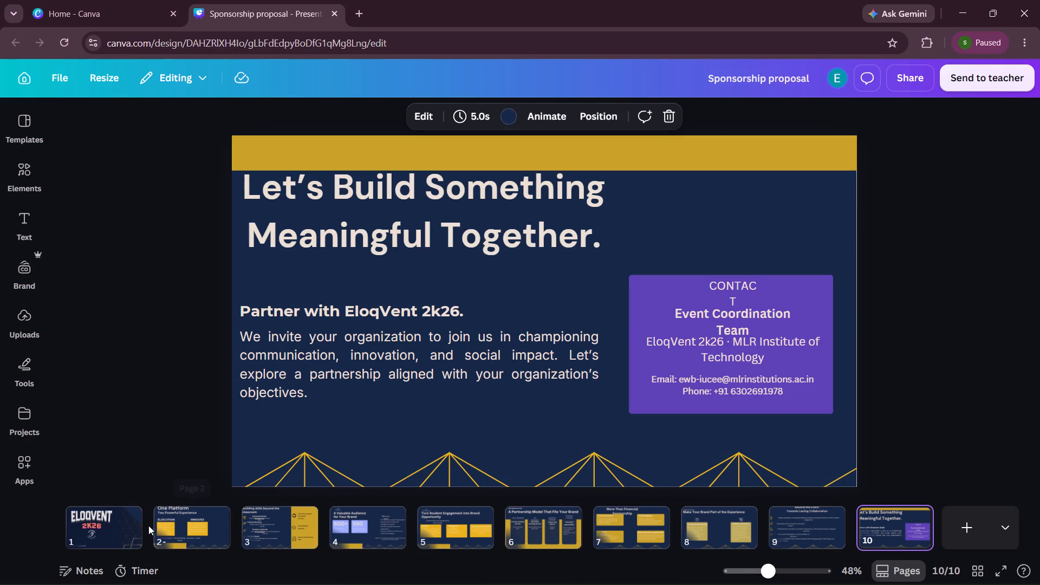
{"action": "left_click", "coordinate": [109, 530]}
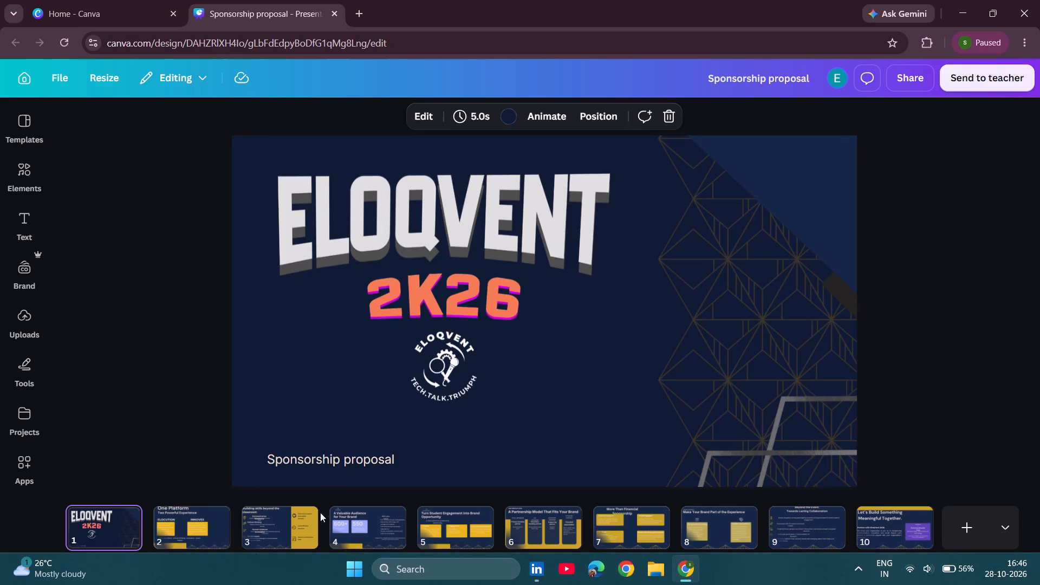
{"action": "left_click", "coordinate": [179, 530]}
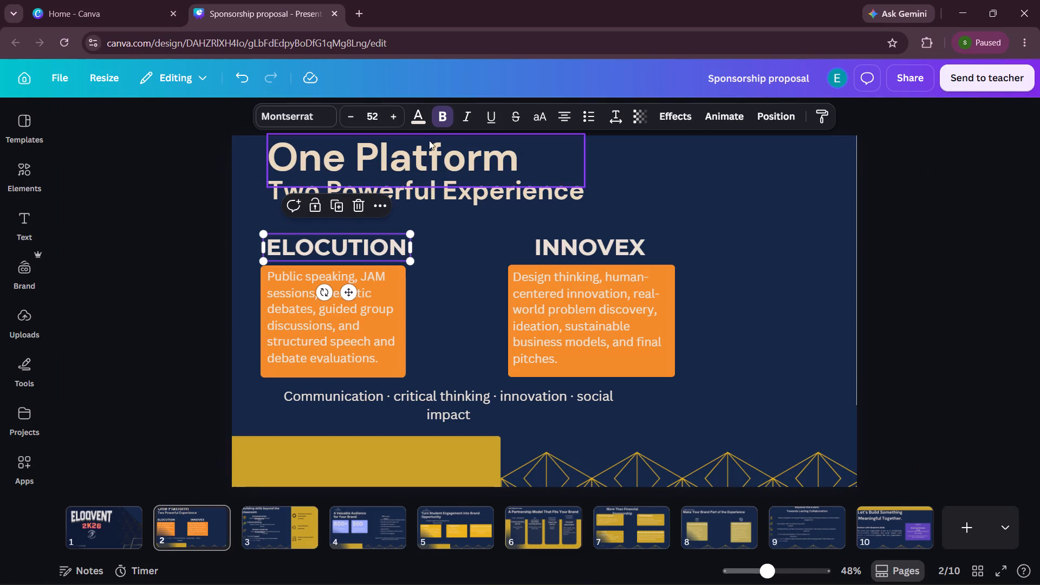
{"action": "left_click", "coordinate": [422, 115]}
{"action": "left_click", "coordinate": [132, 191]}
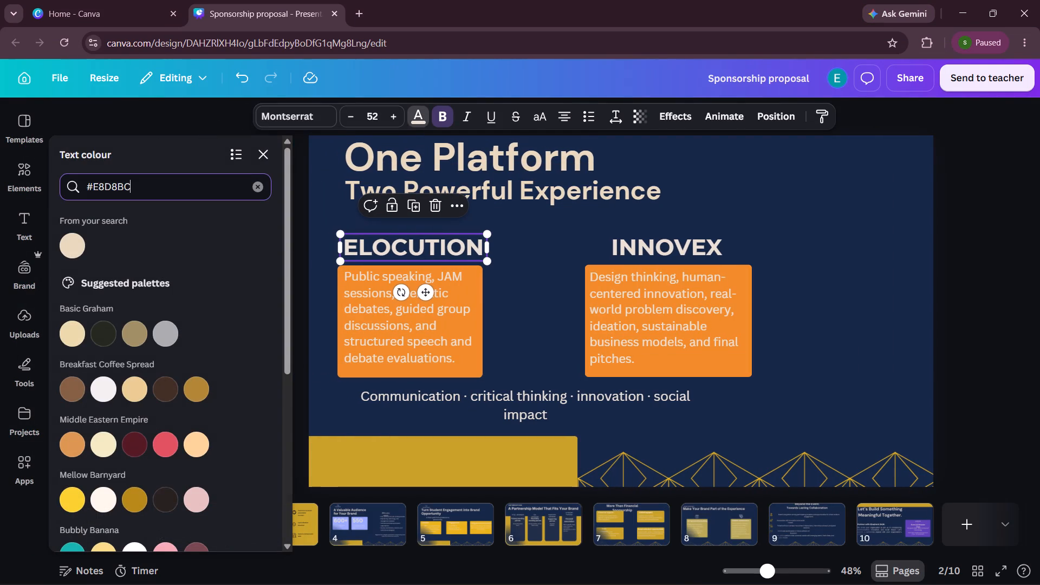
{"action": "key", "text": "ctrl+a"}
{"action": "key", "text": "BackSpace"}
{"action": "key", "text": "ctrl+v"}
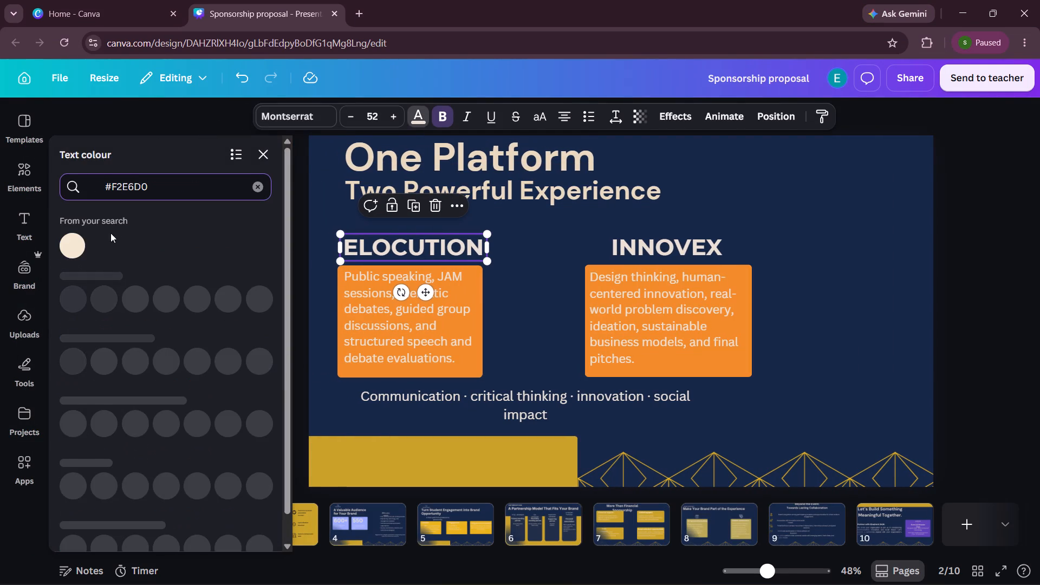
{"action": "left_click", "coordinate": [76, 242]}
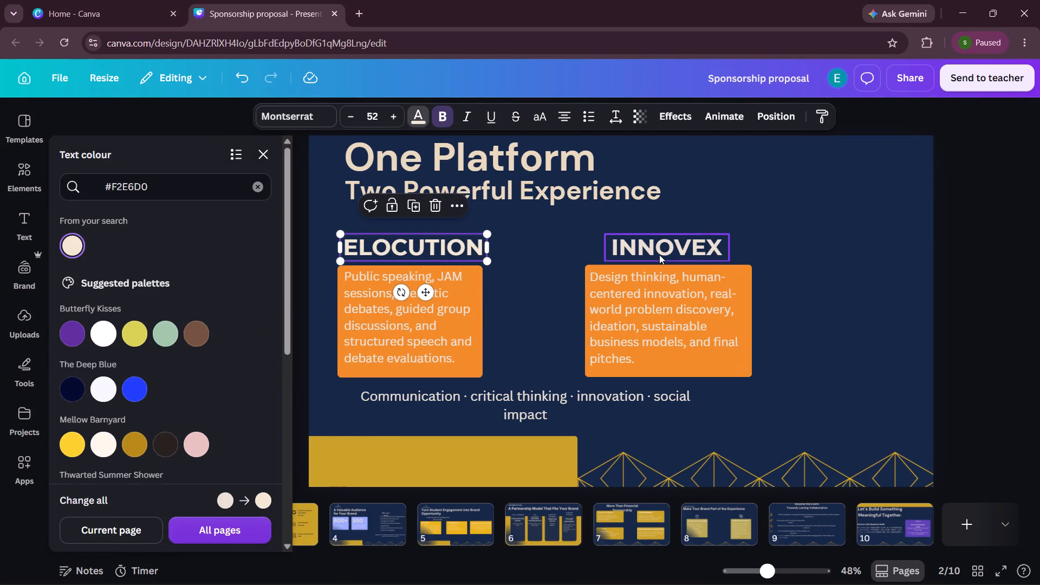
{"action": "left_click", "coordinate": [659, 255]}
{"action": "left_click", "coordinate": [80, 243]}
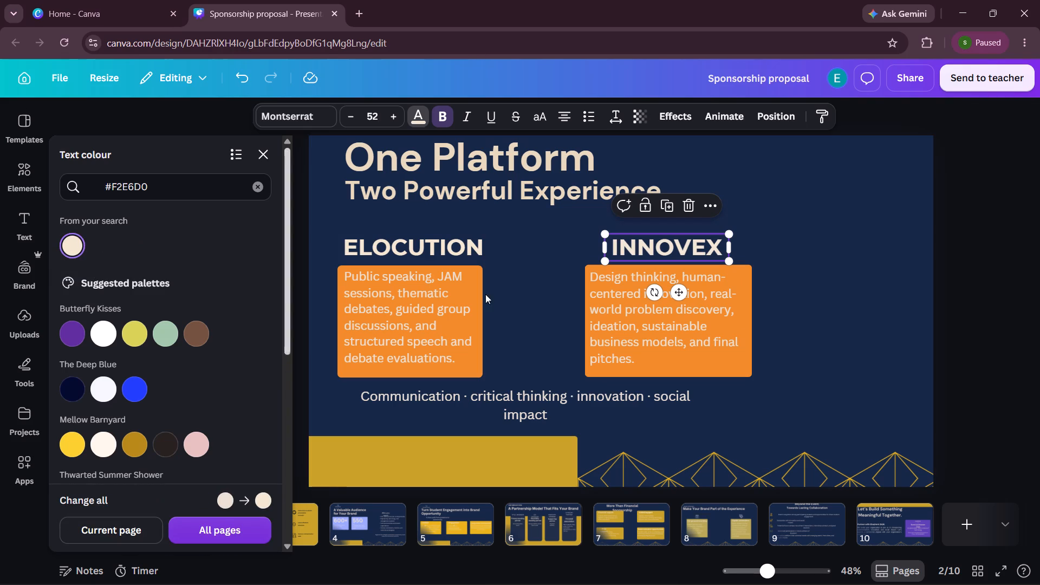
Widen slide 2's "Communication · critical thinking · innovation · social impact" text box to fit one line and shift it left beneath the cards.
{"action": "left_click", "coordinate": [858, 268]}
{"action": "left_click", "coordinate": [465, 421]}
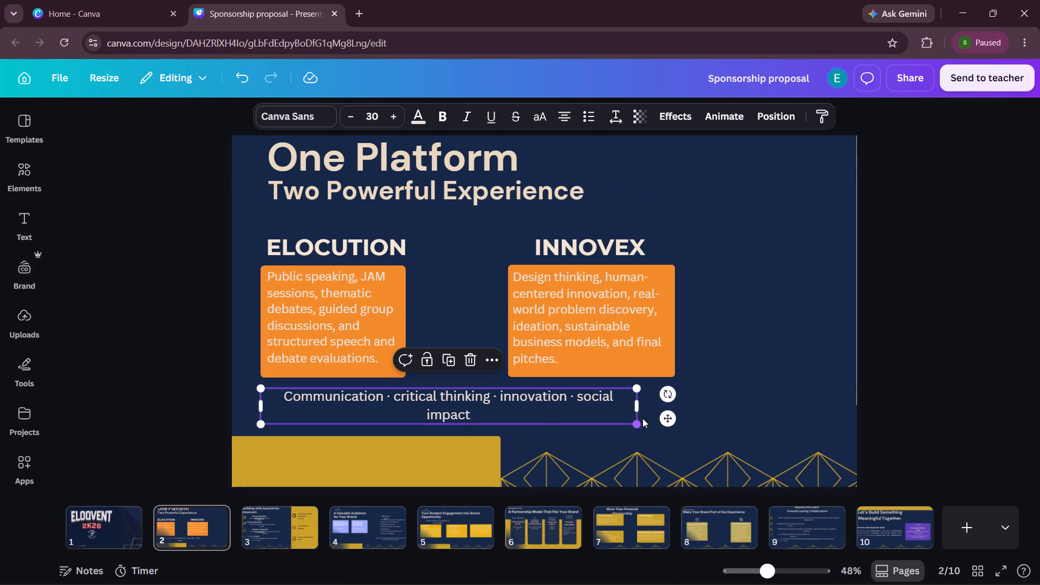
{"action": "left_click_drag", "start_coordinate": [639, 408], "coordinate": [682, 403]}
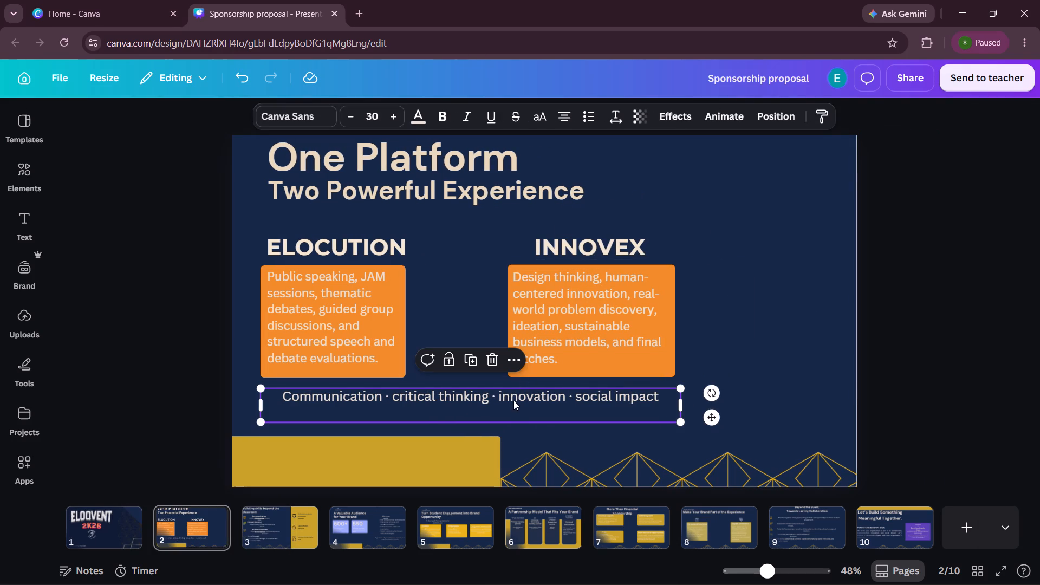
{"action": "left_click_drag", "start_coordinate": [513, 400], "coordinate": [491, 401]}
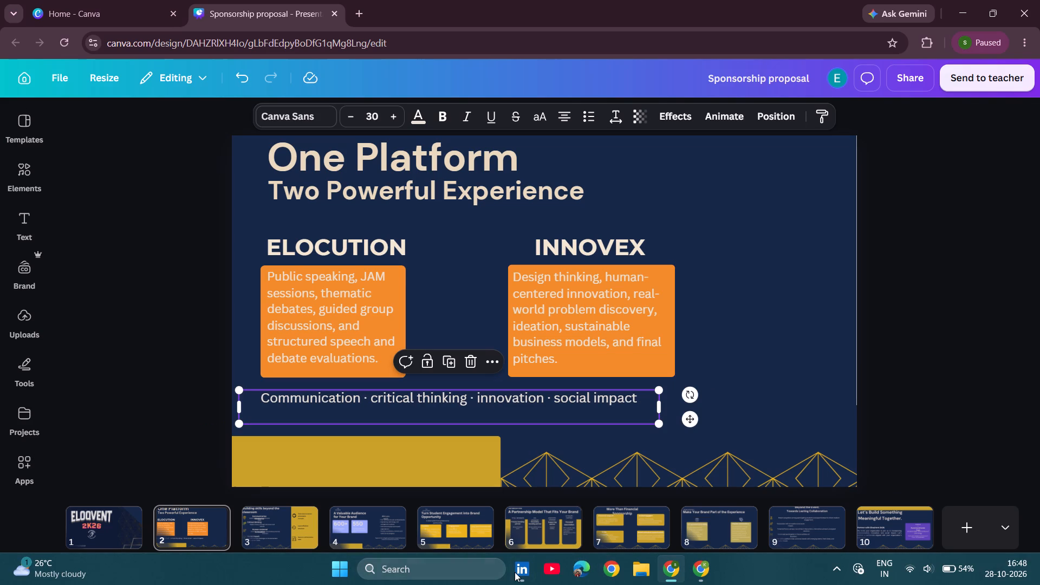
Switch from the Canva design to the WhatsApp app.
{"action": "left_click", "coordinate": [515, 572]}
{"action": "left_click", "coordinate": [834, 8]}
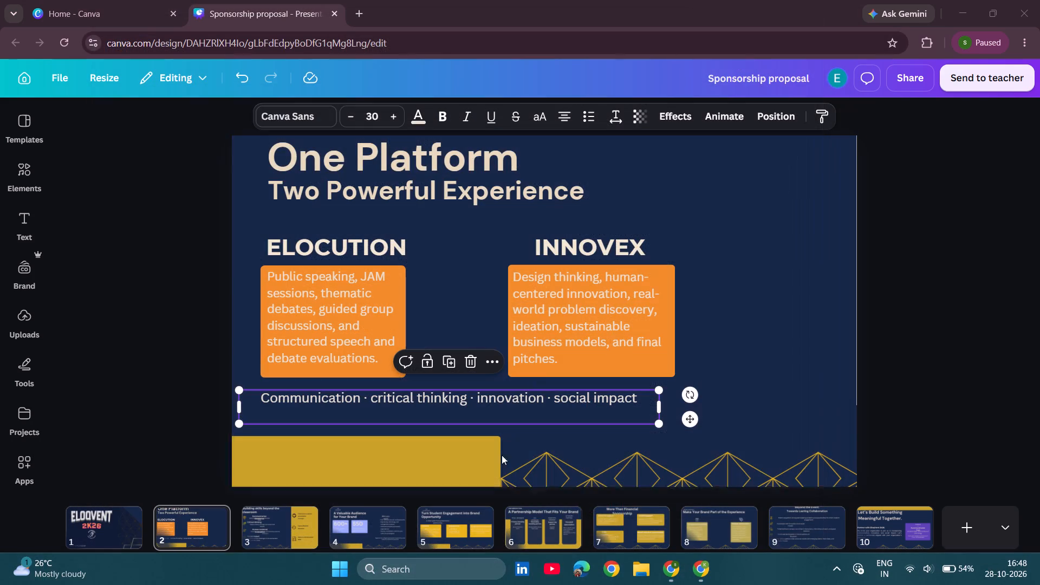
{"action": "left_click", "coordinate": [448, 567]}
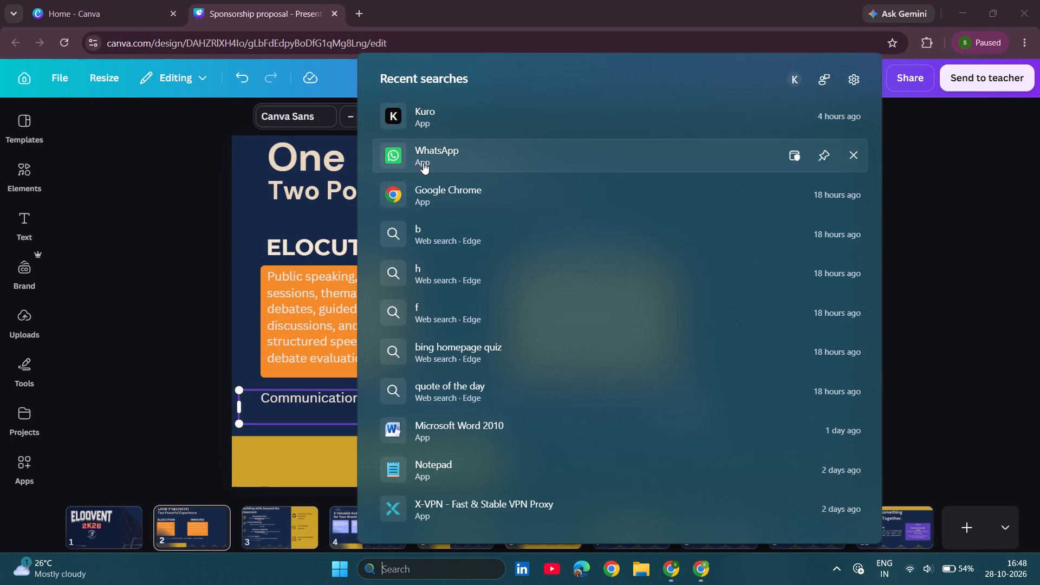
{"action": "left_click", "coordinate": [432, 166]}
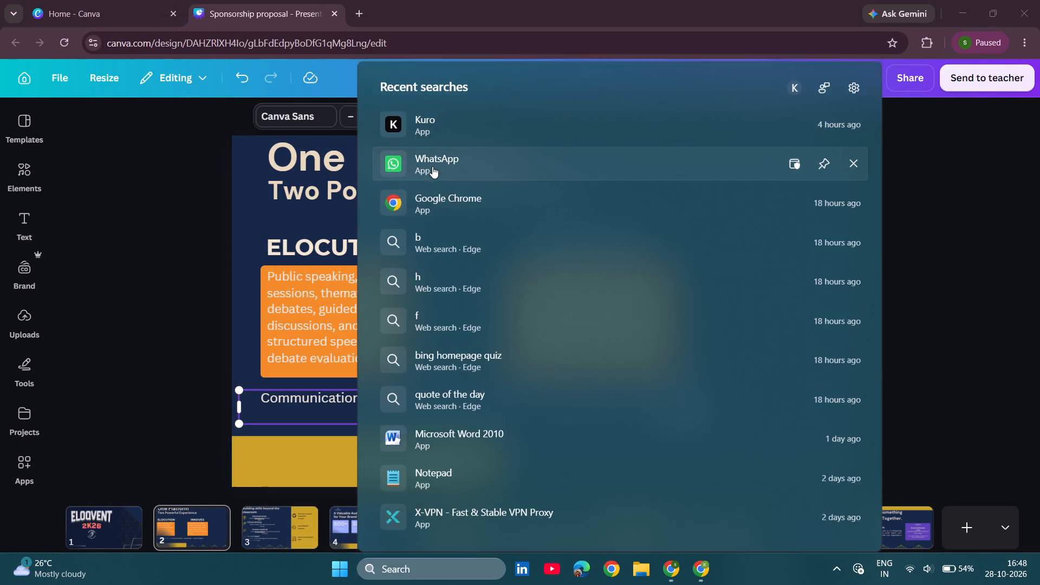
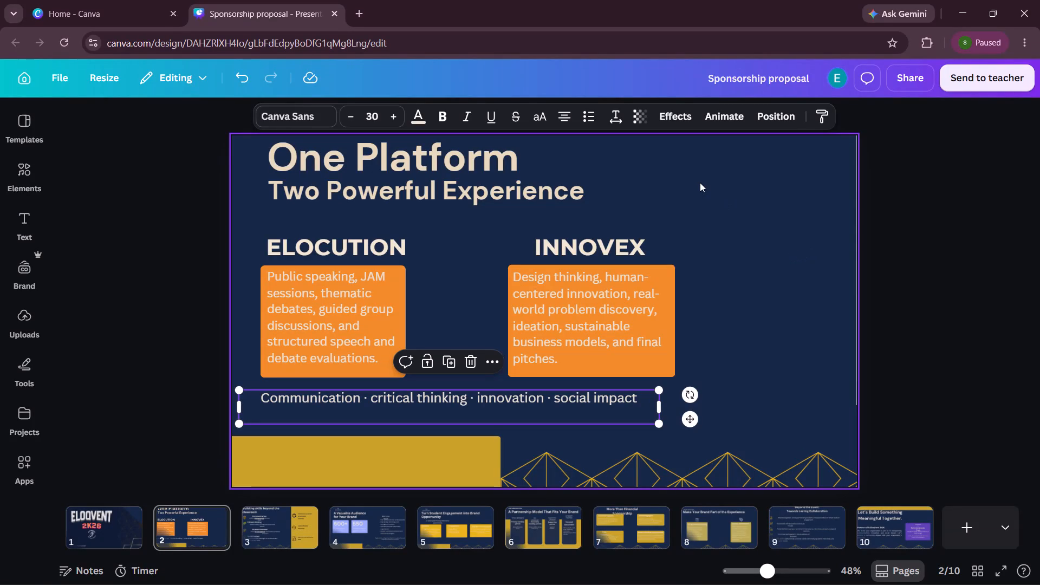
Set the font of slide 2's "Communication · critical thinking · innovation · social impact" line to DM Sans.
{"action": "left_click", "coordinate": [999, 278]}
{"action": "left_click", "coordinate": [528, 401]}
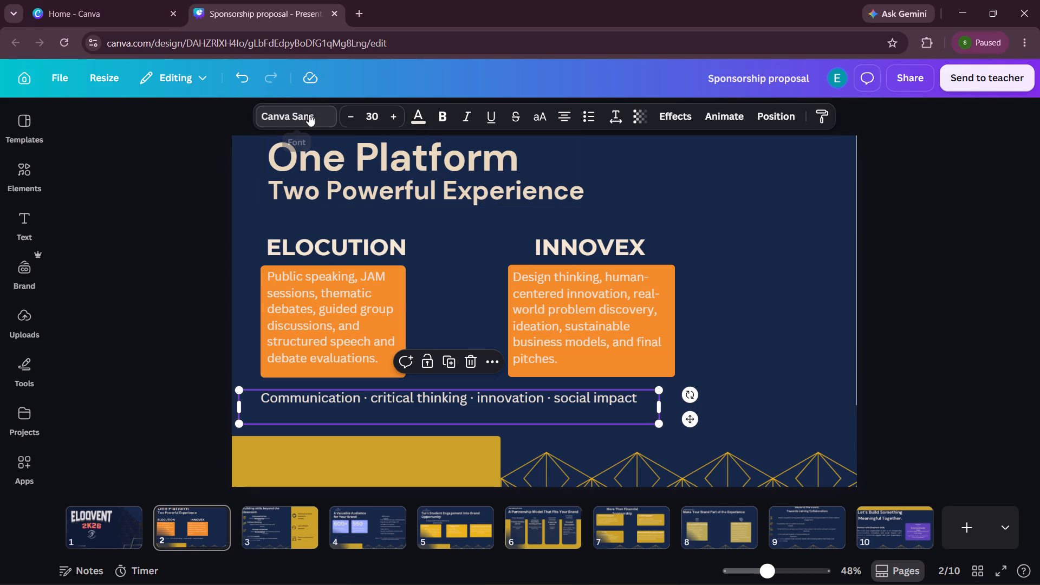
{"action": "left_click", "coordinate": [309, 114]}
{"action": "left_click", "coordinate": [156, 352]}
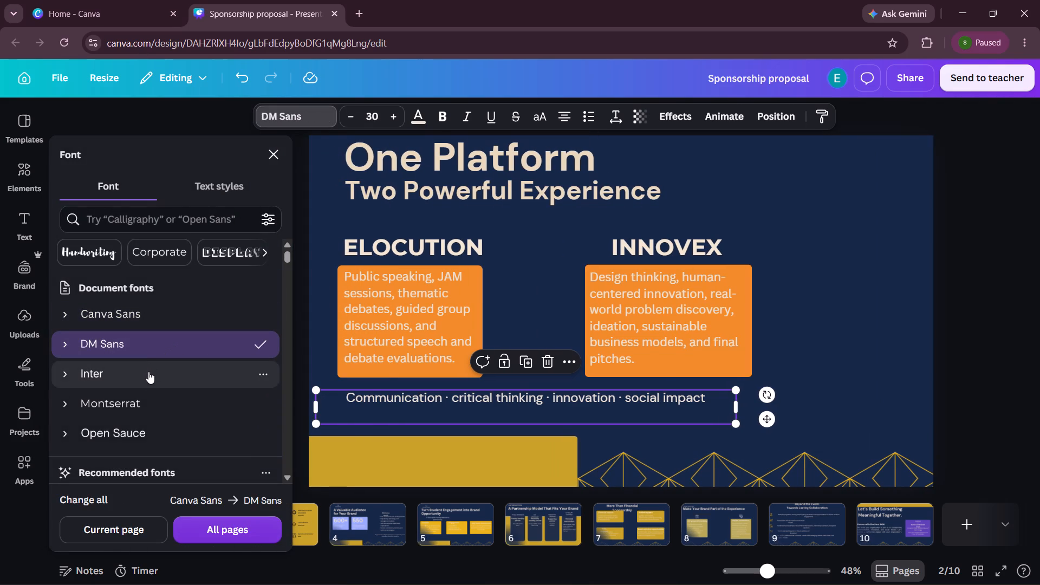
Set the font of slide 2's "Communication · critical thinking · innovation · social impact" line to Montserrat and nudge the line slightly down.
{"action": "left_click", "coordinate": [147, 394]}
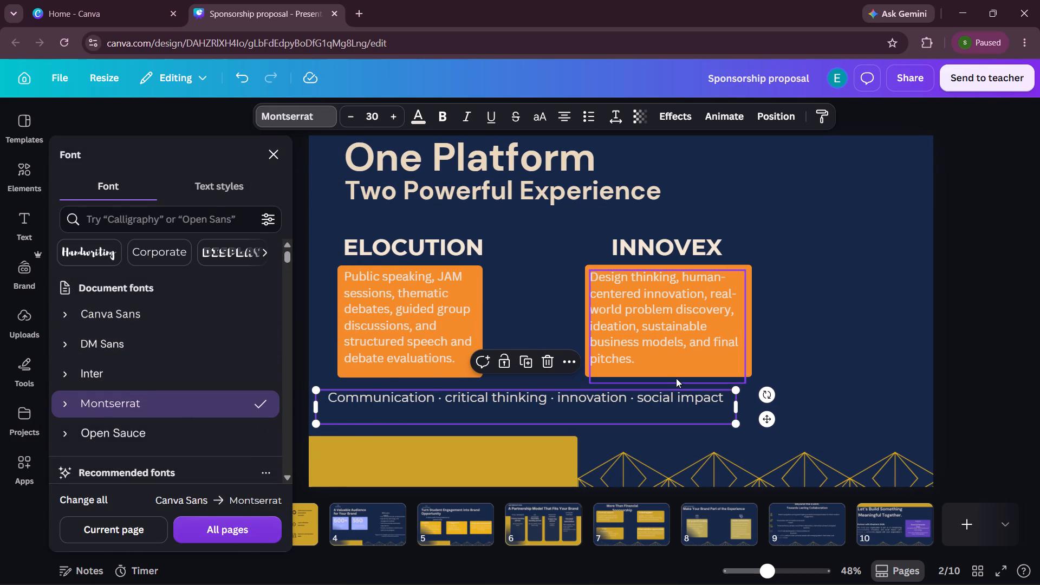
{"action": "left_click", "coordinate": [999, 249]}
{"action": "left_click", "coordinate": [970, 249]}
{"action": "left_click_drag", "start_coordinate": [447, 391], "coordinate": [455, 391]}
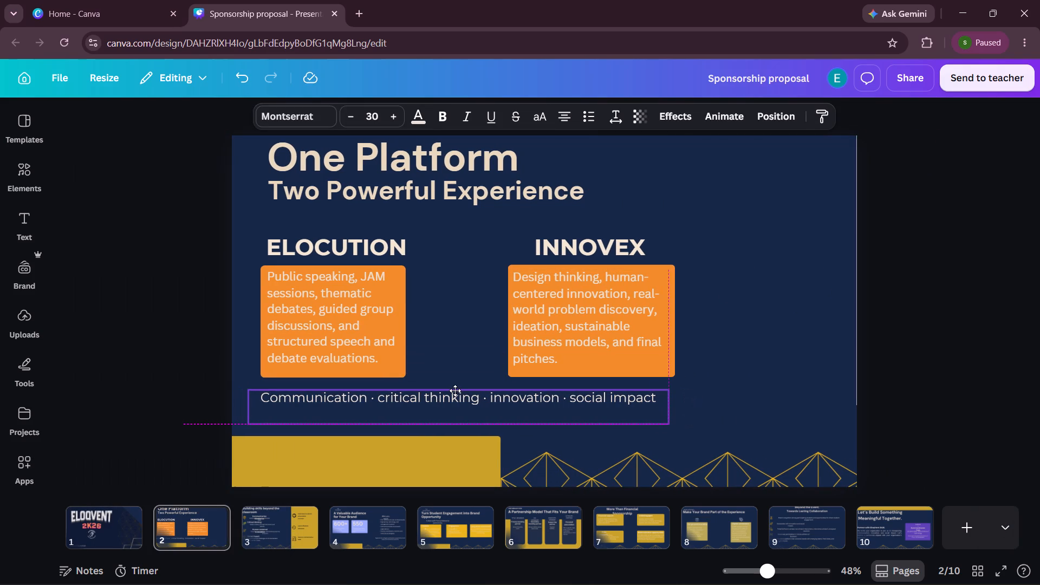
{"action": "left_click_drag", "start_coordinate": [455, 391], "coordinate": [455, 392]}
{"action": "left_click", "coordinate": [1038, 269]}
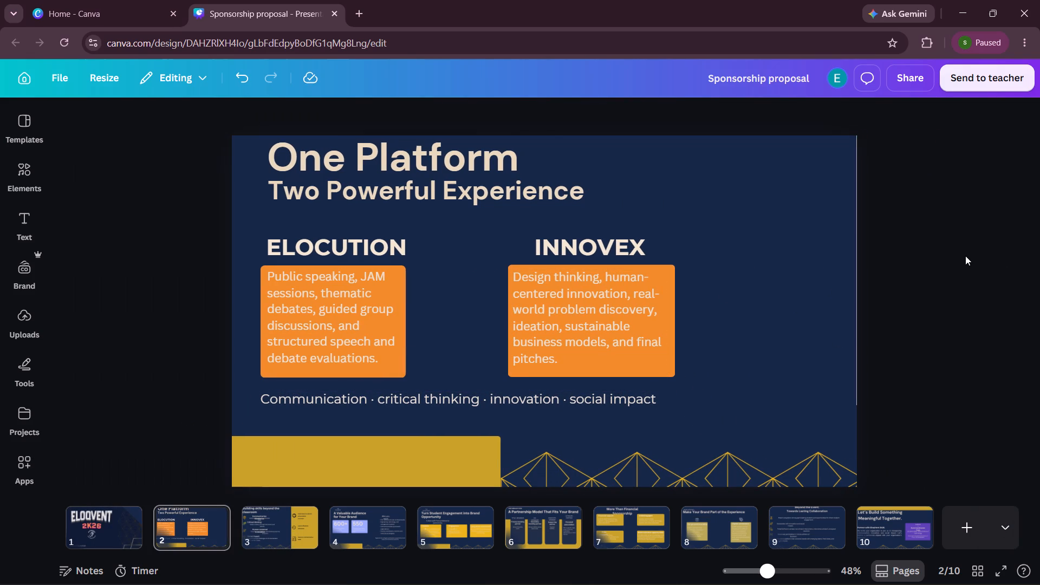
Recolour the gold rectangle along slide 2's bottom edge with orange #F28C28.
{"action": "left_click", "coordinate": [119, 535]}
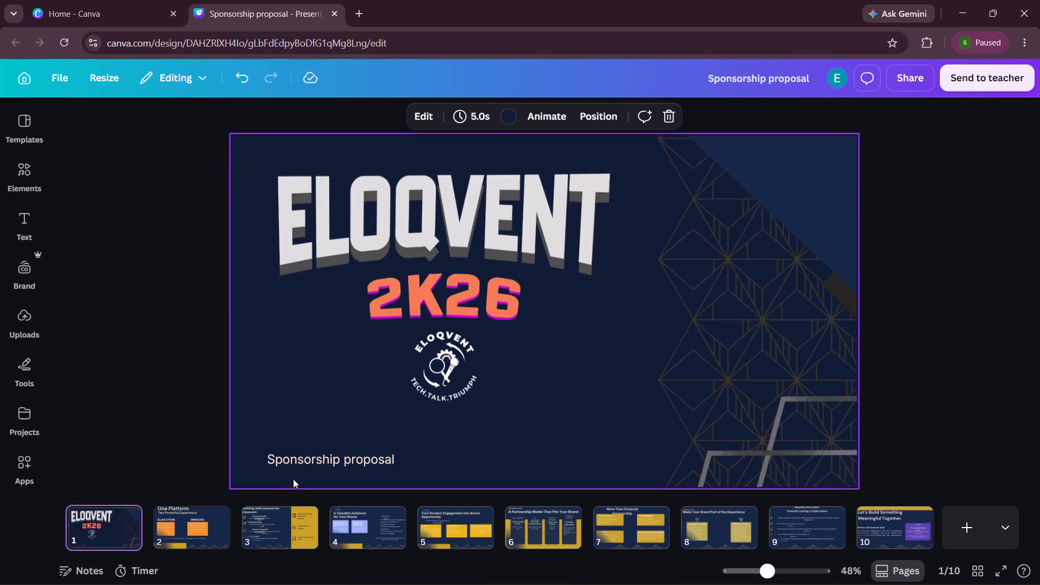
{"action": "left_click", "coordinate": [219, 527]}
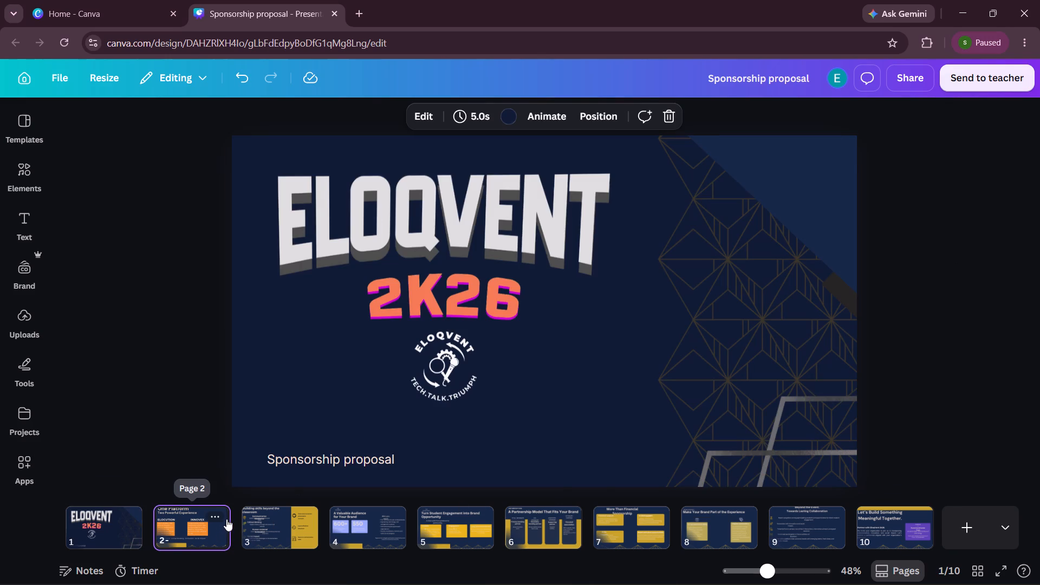
{"action": "left_click", "coordinate": [383, 470]}
{"action": "left_click", "coordinate": [441, 118]}
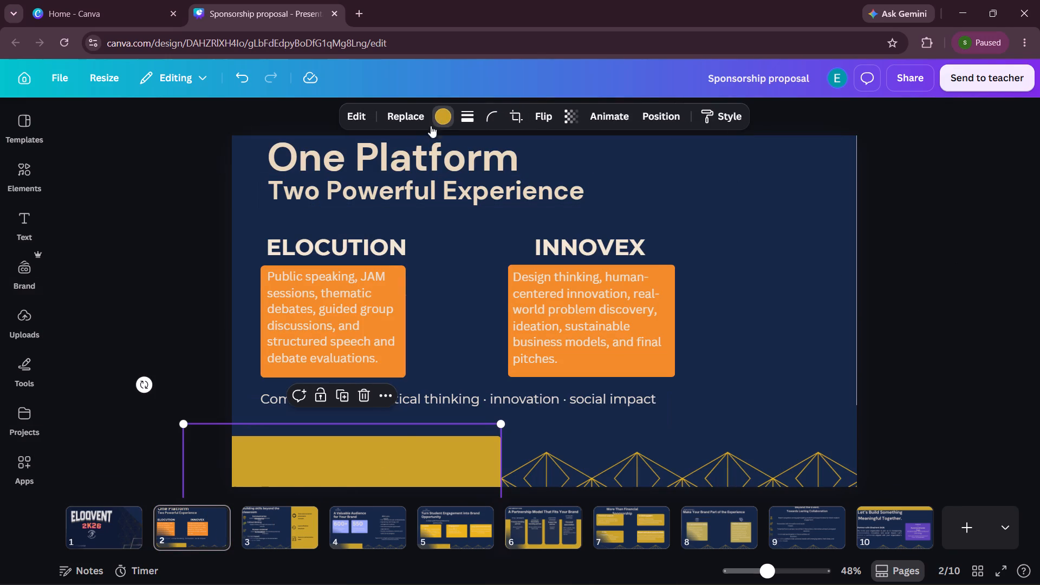
{"action": "left_click", "coordinate": [78, 214]}
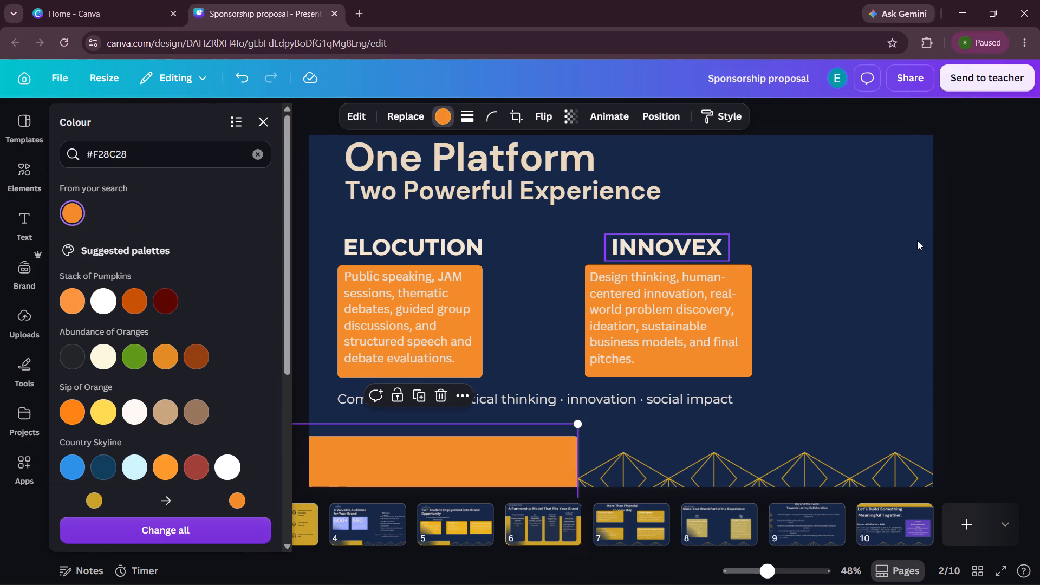
{"action": "left_click", "coordinate": [964, 247]}
{"action": "left_click", "coordinate": [964, 247]}
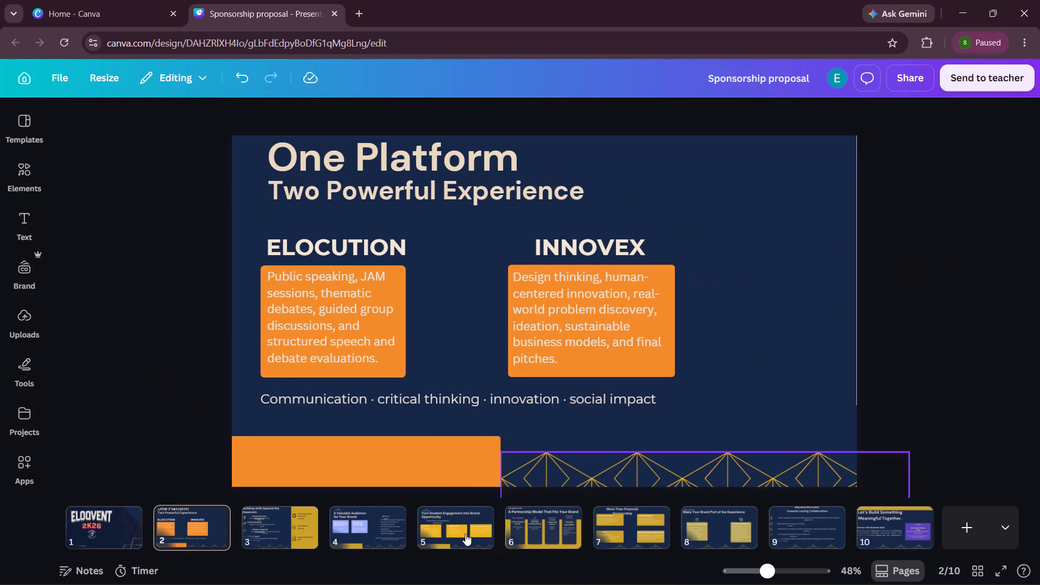
On slide 3, nudge the people-and-globe icon slightly right and move the "Build confidence and articulate ideas." text below the Communication Excellence heading.
{"action": "left_click", "coordinate": [300, 527]}
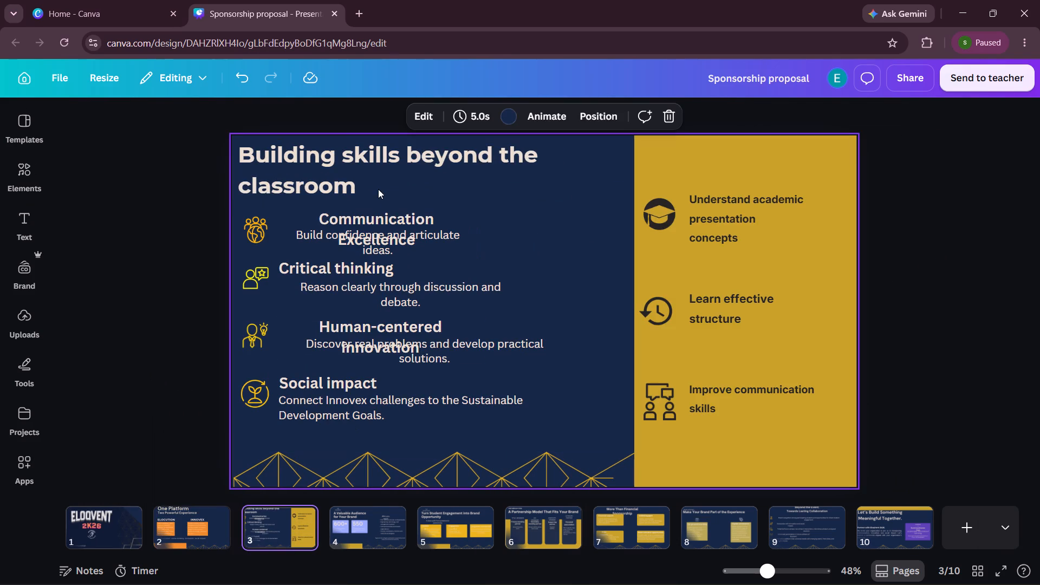
{"action": "left_click", "coordinate": [376, 179]}
{"action": "left_click", "coordinate": [537, 238]}
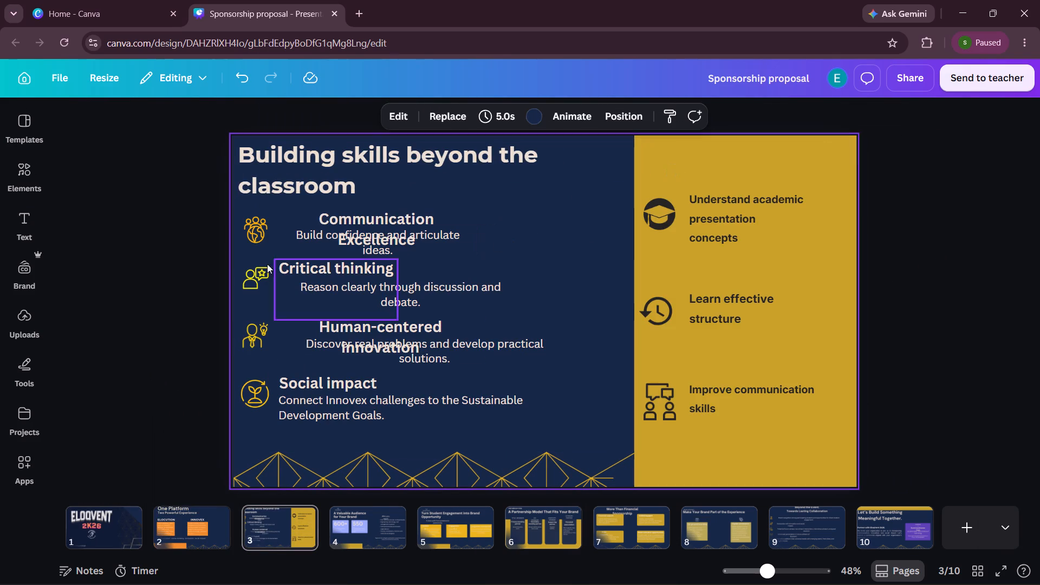
{"action": "left_click", "coordinate": [248, 233]}
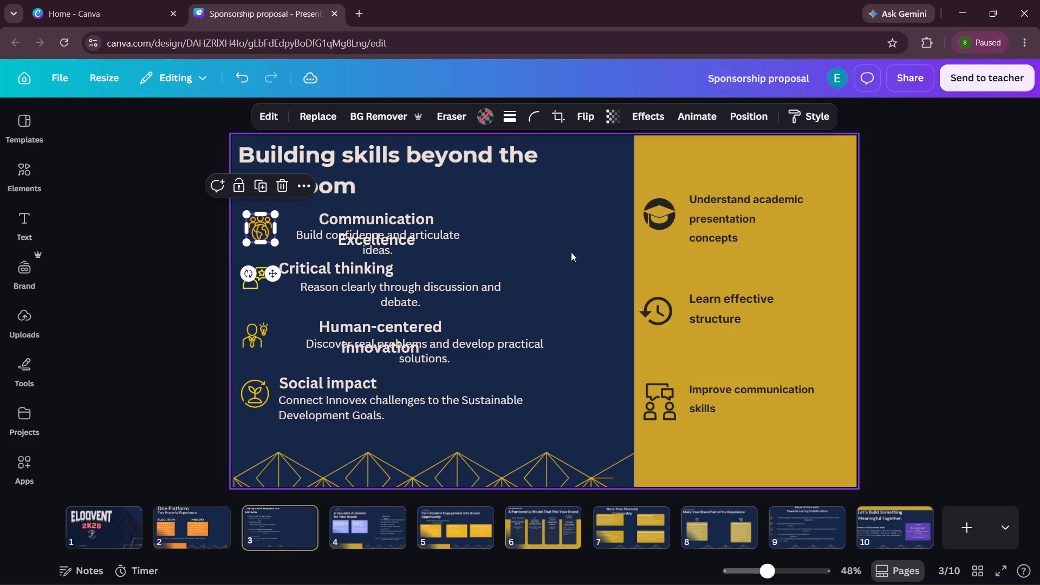
{"action": "left_click", "coordinate": [571, 252]}
{"action": "left_click_drag", "start_coordinate": [417, 242], "coordinate": [493, 263]}
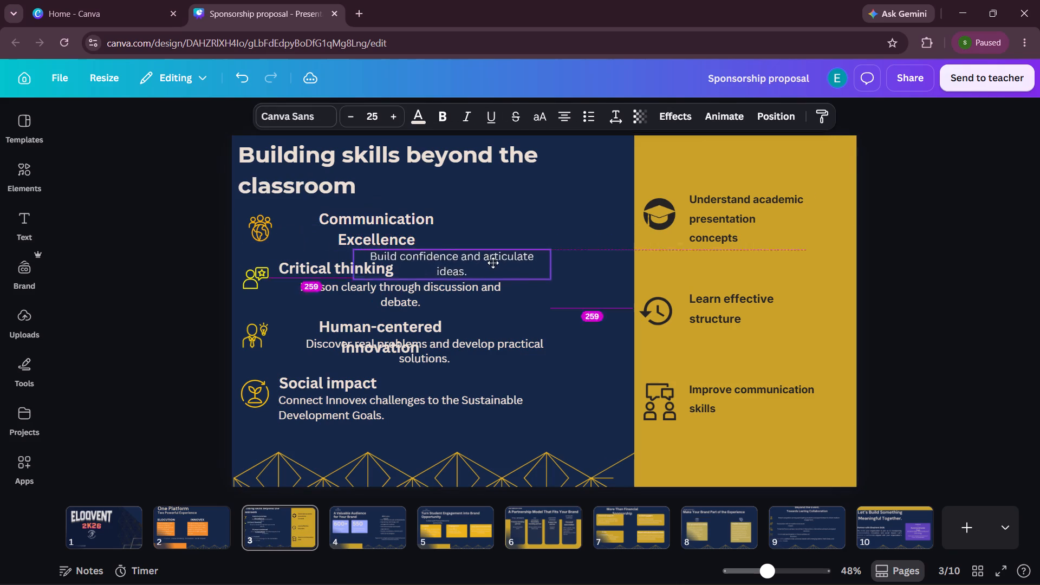
{"action": "left_click_drag", "start_coordinate": [493, 263], "coordinate": [468, 265]}
{"action": "left_click", "coordinate": [531, 217]}
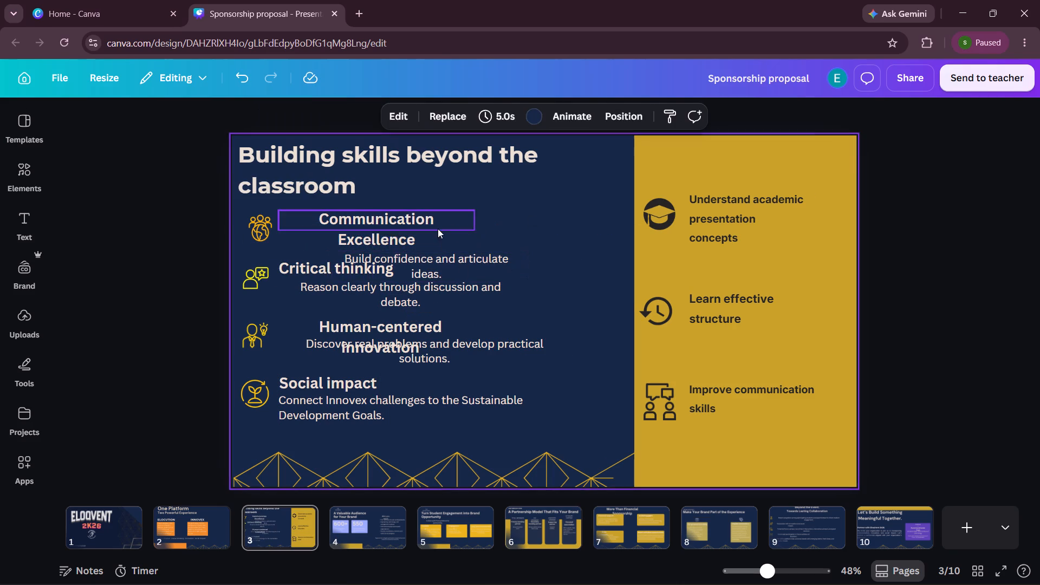
Nudge slide 3's Communication Excellence, Critical thinking and Human-centered Innovation headings slightly left, and the Social impact heading slightly right.
{"action": "left_click", "coordinate": [379, 231]}
{"action": "left_click", "coordinate": [445, 255]}
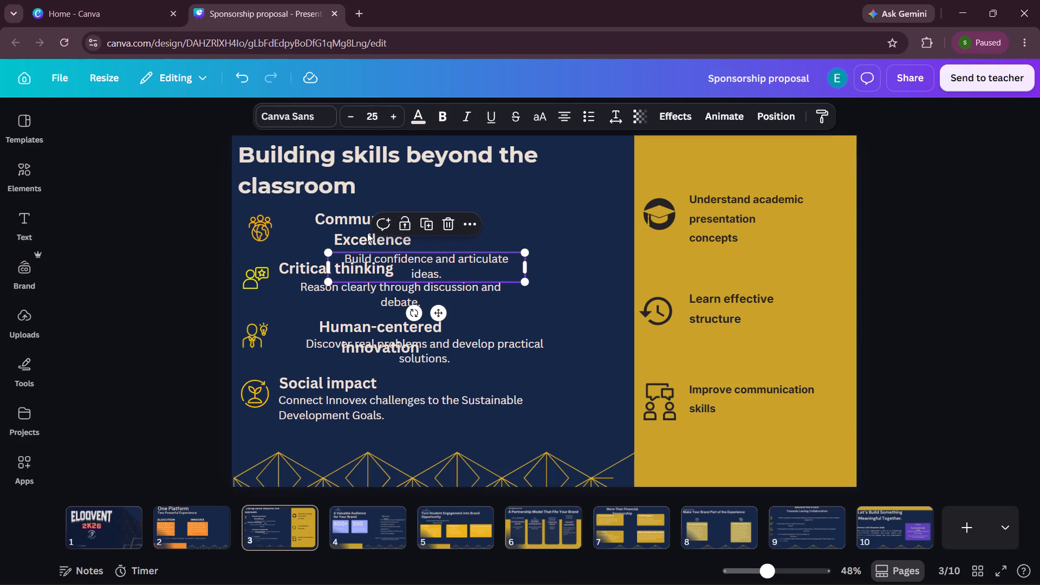
{"action": "left_click", "coordinate": [352, 232]}
{"action": "left_click", "coordinate": [375, 229]}
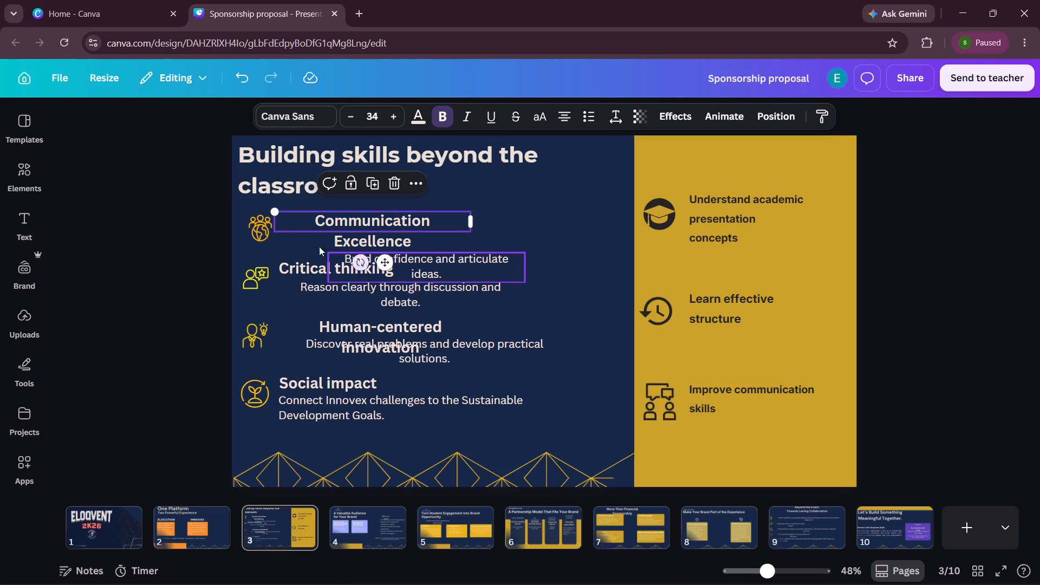
{"action": "left_click", "coordinate": [206, 240]}
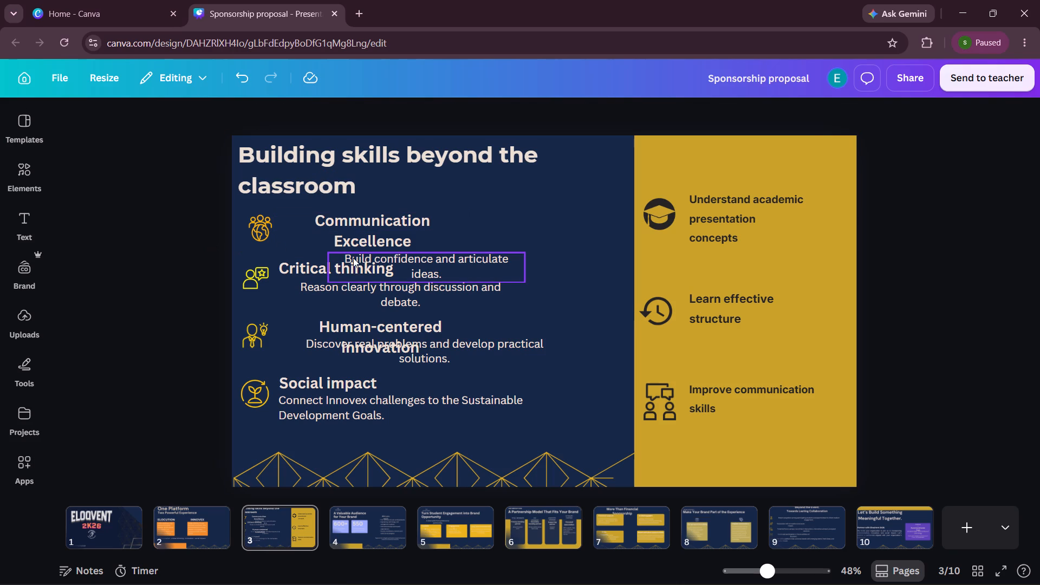
{"action": "left_click", "coordinate": [350, 263]}
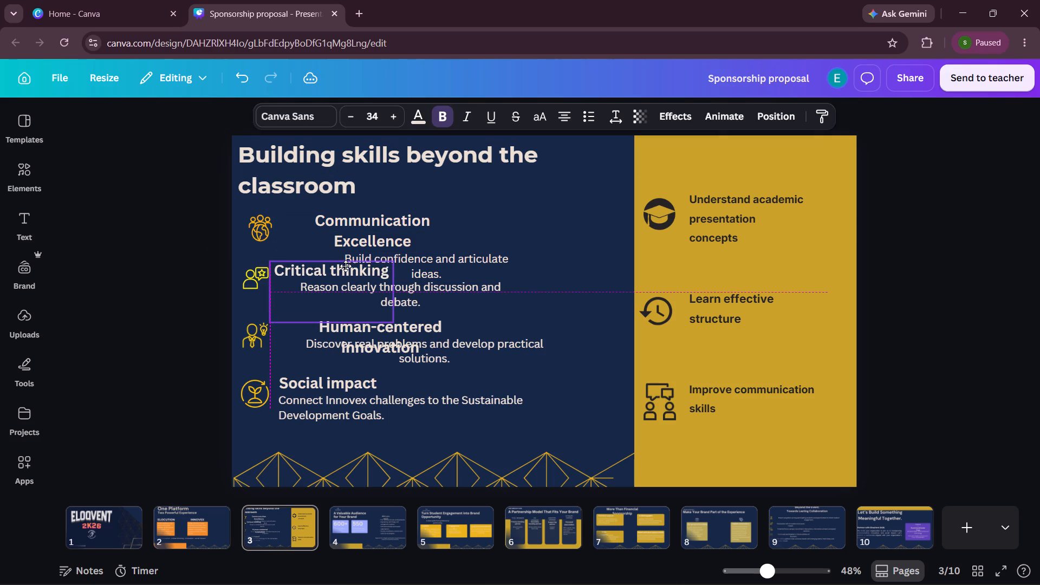
{"action": "left_click_drag", "start_coordinate": [360, 333], "coordinate": [348, 334]}
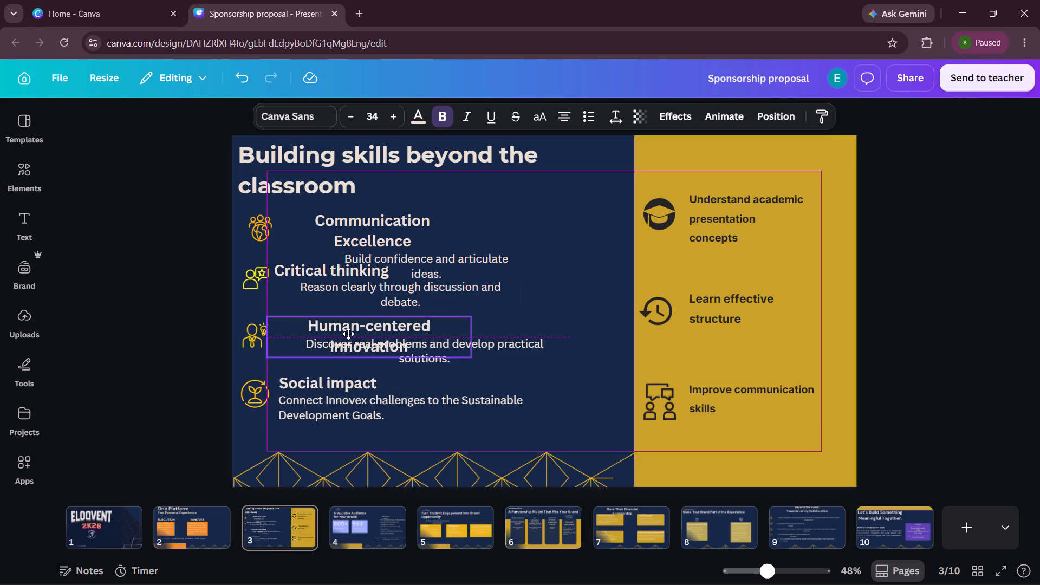
{"action": "left_click_drag", "start_coordinate": [348, 334], "coordinate": [349, 334]}
{"action": "left_click_drag", "start_coordinate": [333, 380], "coordinate": [332, 380]}
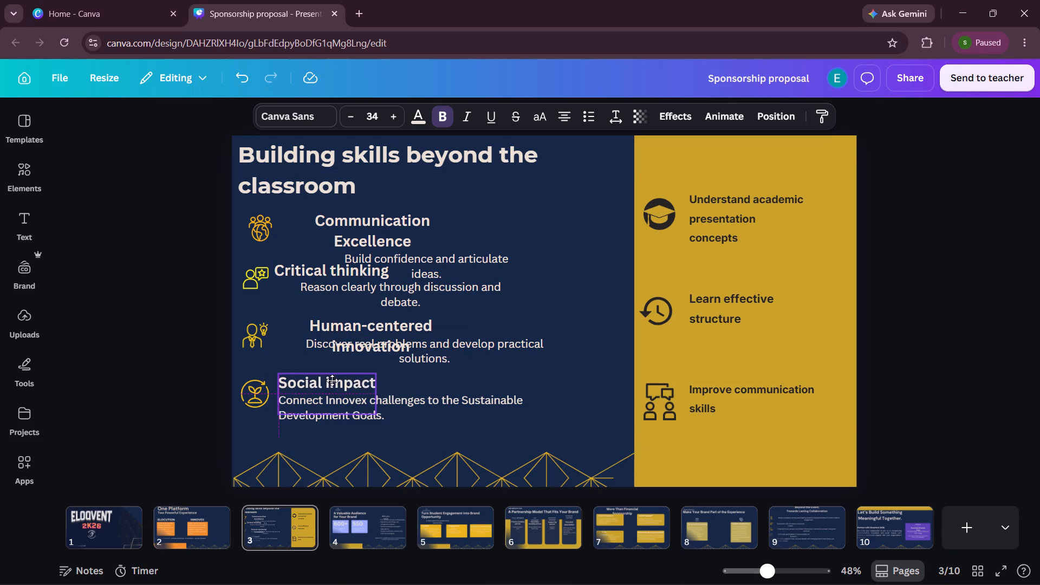
{"action": "left_click_drag", "start_coordinate": [332, 380], "coordinate": [341, 382]}
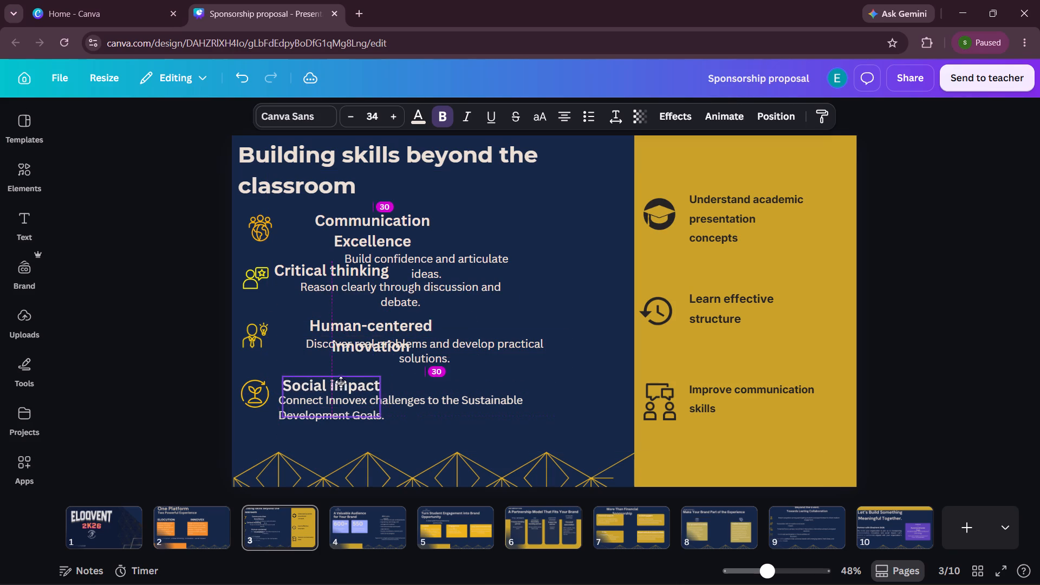
{"action": "left_click_drag", "start_coordinate": [341, 382], "coordinate": [341, 382]}
{"action": "left_click", "coordinate": [511, 209]}
Widen slide 3's Communication Excellence heading box so the text fits on one line, and position it beside the people-and-globe icon.
{"action": "left_click_drag", "start_coordinate": [367, 248], "coordinate": [343, 238]}
{"action": "left_click_drag", "start_coordinate": [390, 264], "coordinate": [380, 262]}
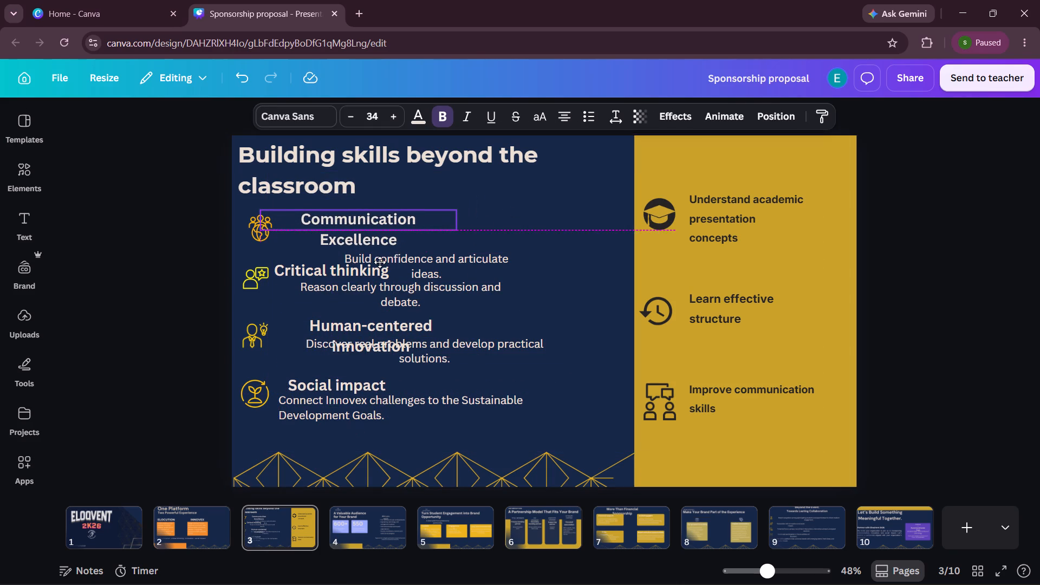
{"action": "left_click_drag", "start_coordinate": [380, 262], "coordinate": [380, 263]}
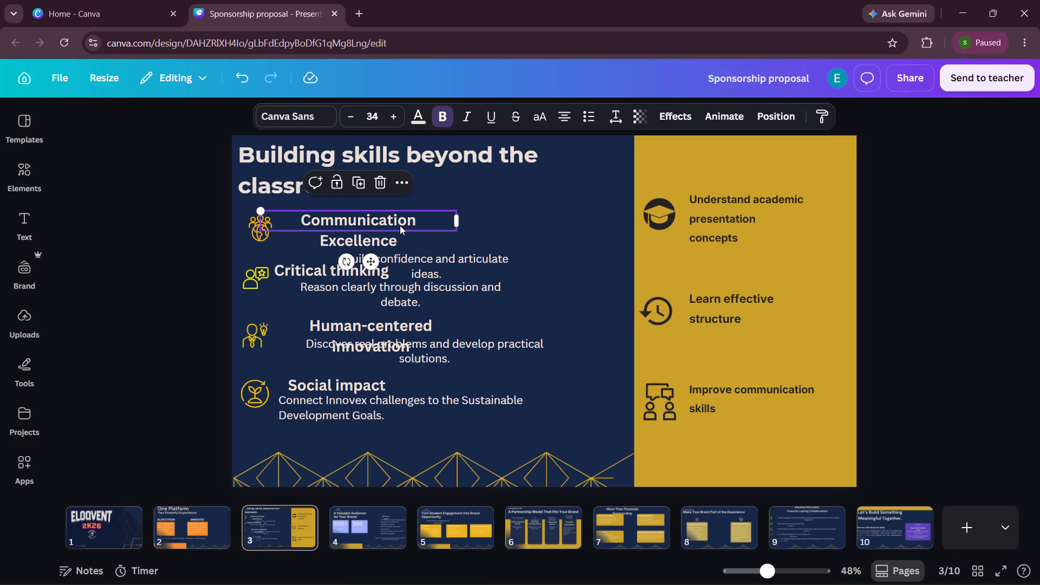
{"action": "left_click_drag", "start_coordinate": [460, 219], "coordinate": [519, 222]}
{"action": "left_click", "coordinate": [580, 203]}
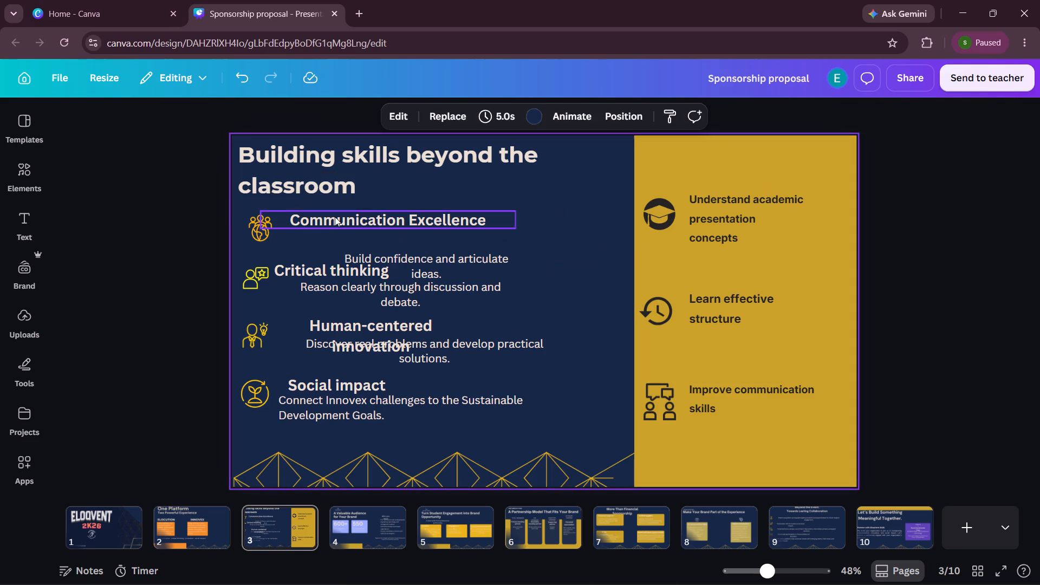
{"action": "left_click_drag", "start_coordinate": [324, 217], "coordinate": [334, 225]}
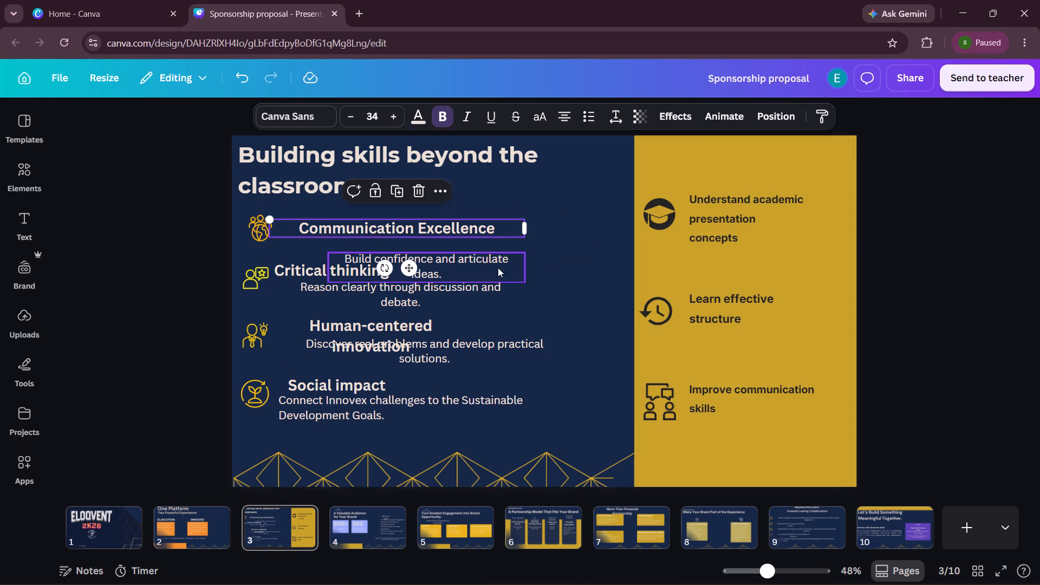
{"action": "left_click", "coordinate": [550, 258]}
Widen the "Build confidence and articulate ideas." text box to fit one line and place it directly beneath the Communication Excellence heading.
{"action": "left_click_drag", "start_coordinate": [477, 257], "coordinate": [437, 248]}
{"action": "left_click_drag", "start_coordinate": [486, 256], "coordinate": [530, 261]}
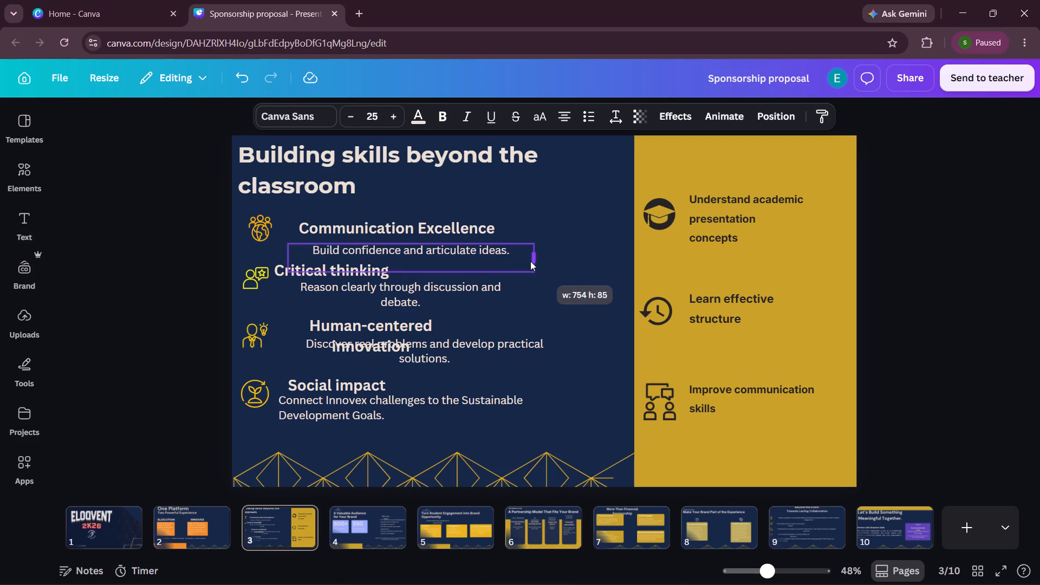
{"action": "left_click_drag", "start_coordinate": [530, 261], "coordinate": [522, 261]}
{"action": "left_click", "coordinate": [560, 244]}
{"action": "left_click_drag", "start_coordinate": [421, 256], "coordinate": [414, 250]}
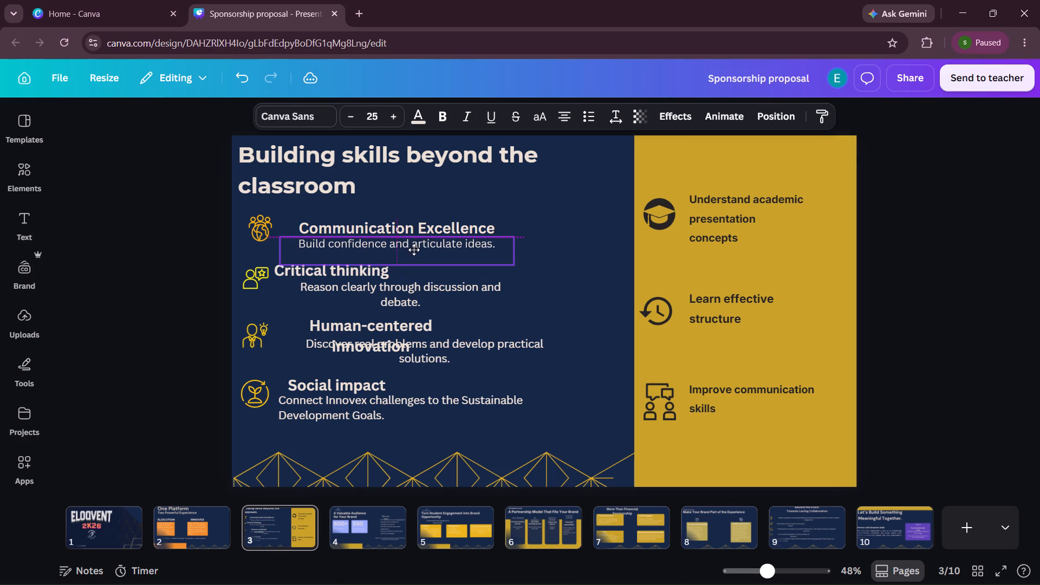
{"action": "left_click_drag", "start_coordinate": [414, 250], "coordinate": [414, 249]}
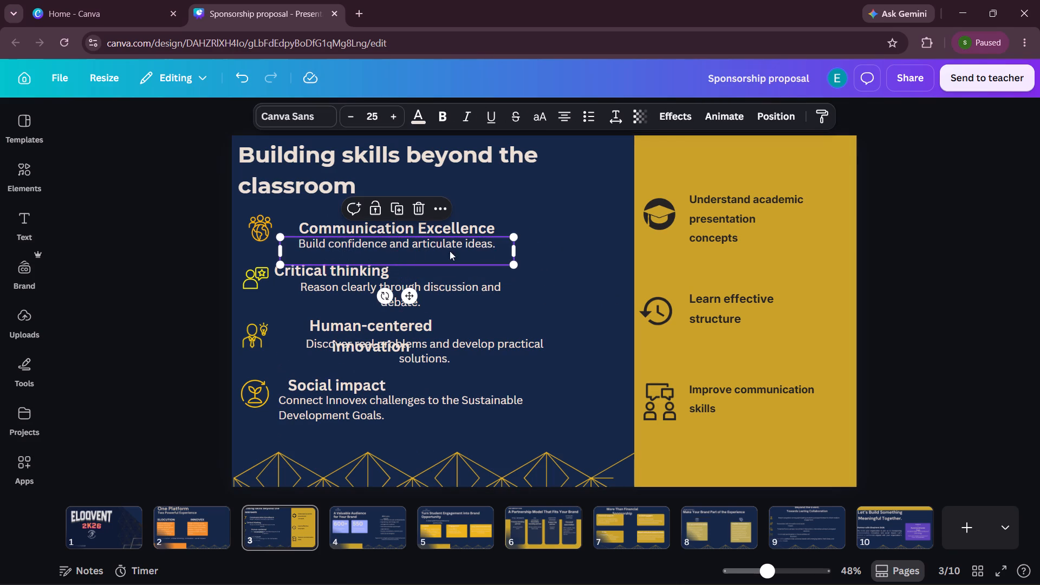
Nudge slide 3's people-and-globe icon slightly down and left, aligning it with the icons below and beside the Communication Excellence text.
{"action": "left_click", "coordinate": [534, 223]}
{"action": "left_click_drag", "start_coordinate": [259, 236], "coordinate": [258, 244]}
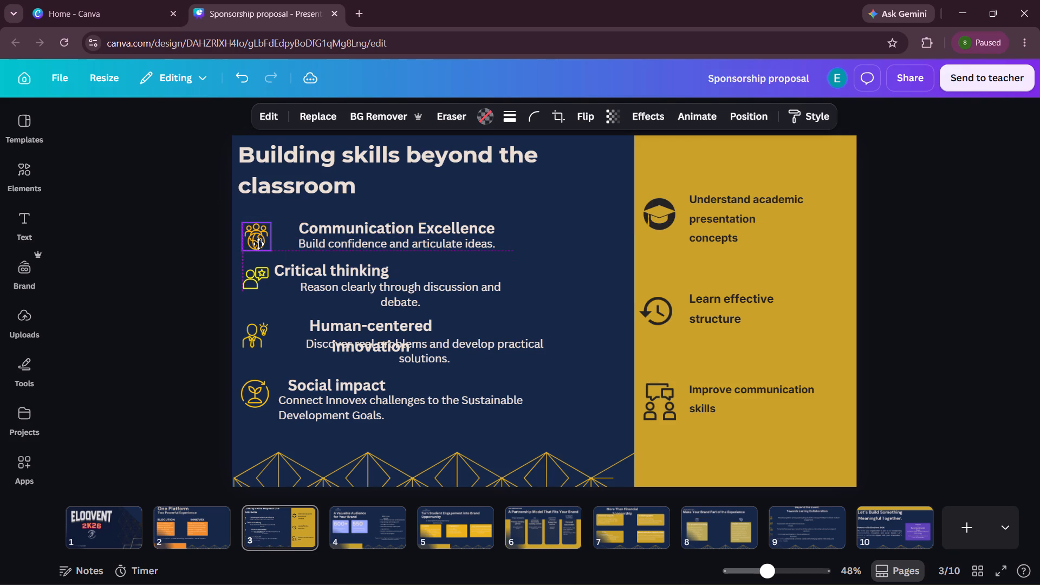
{"action": "left_click_drag", "start_coordinate": [258, 244], "coordinate": [253, 244]}
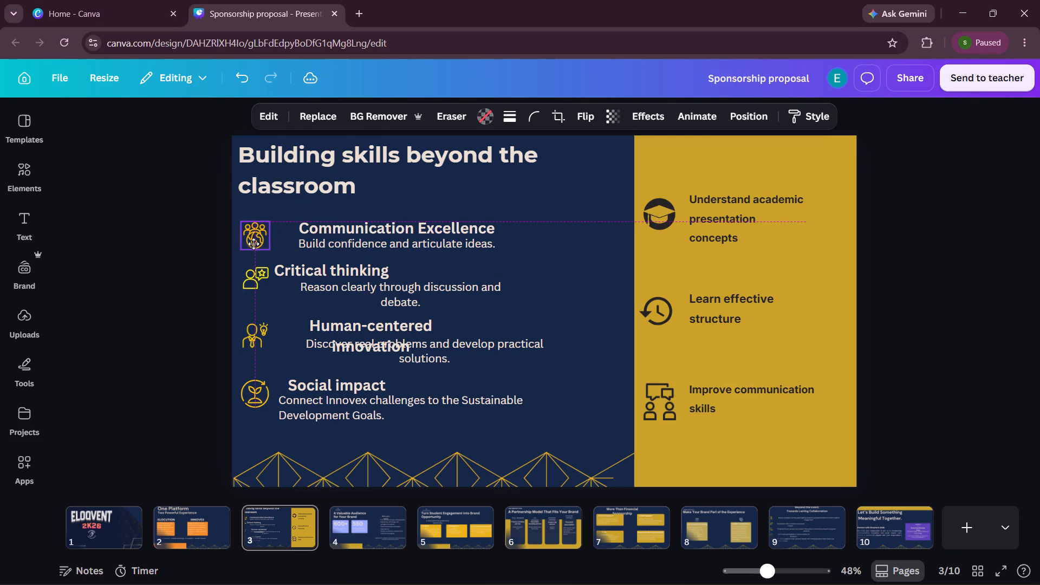
{"action": "left_click_drag", "start_coordinate": [253, 244], "coordinate": [255, 244]}
{"action": "left_click", "coordinate": [525, 233]}
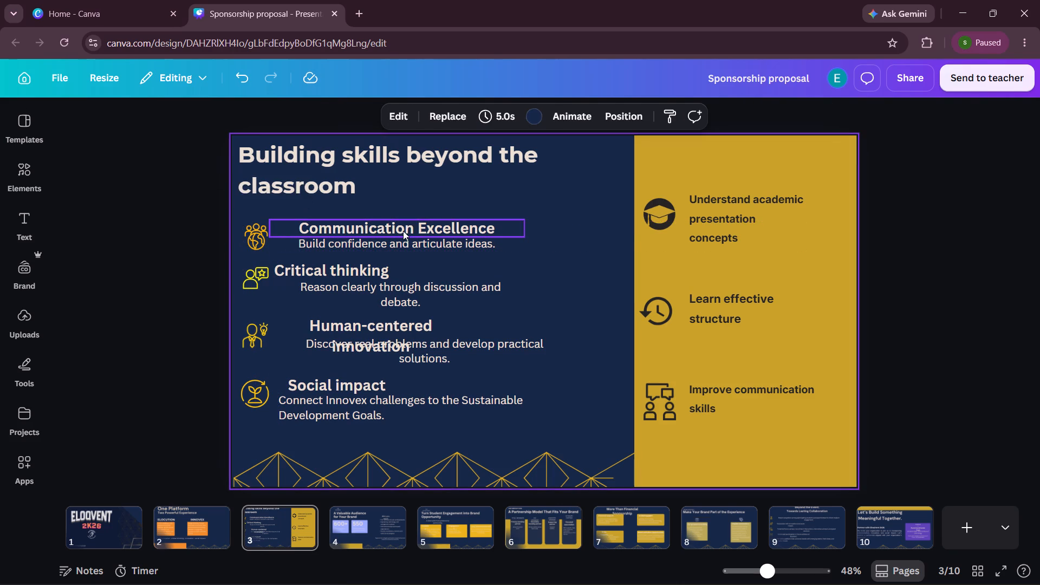
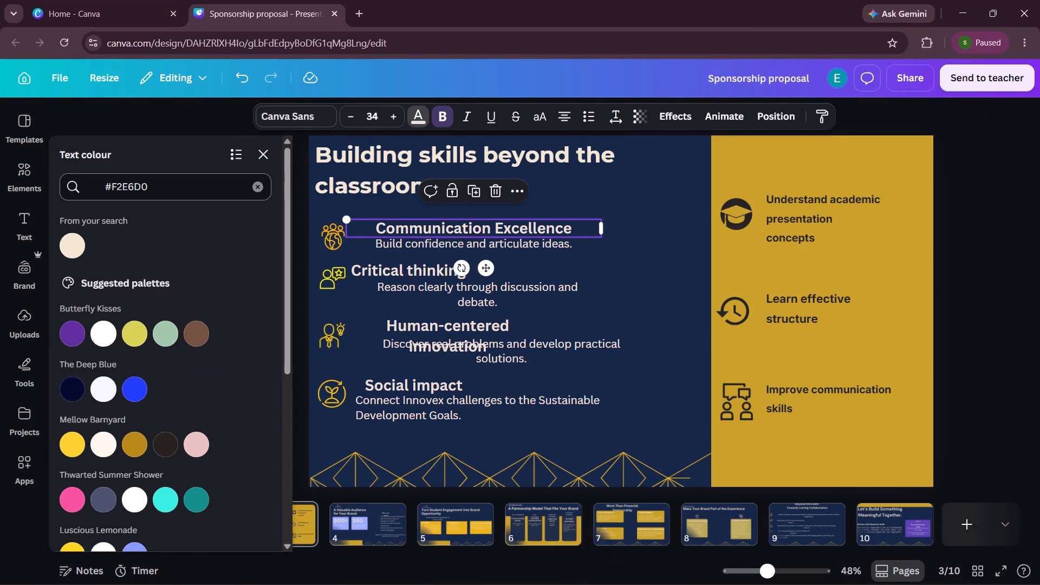
{"action": "left_click", "coordinate": [257, 181]}
{"action": "left_click", "coordinate": [185, 190]}
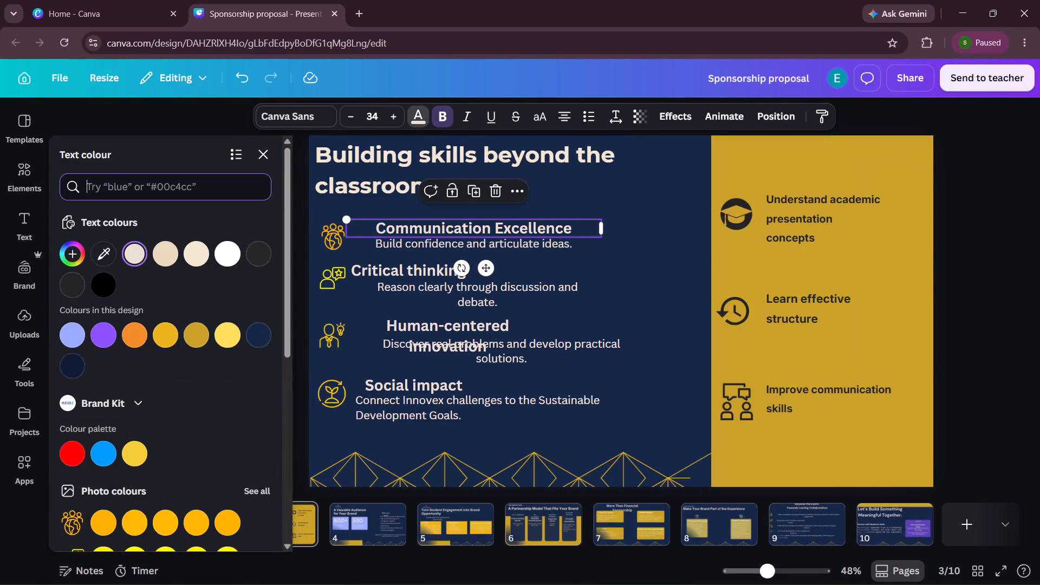
{"action": "key", "text": "ctrl+v"}
{"action": "left_click", "coordinate": [79, 246]}
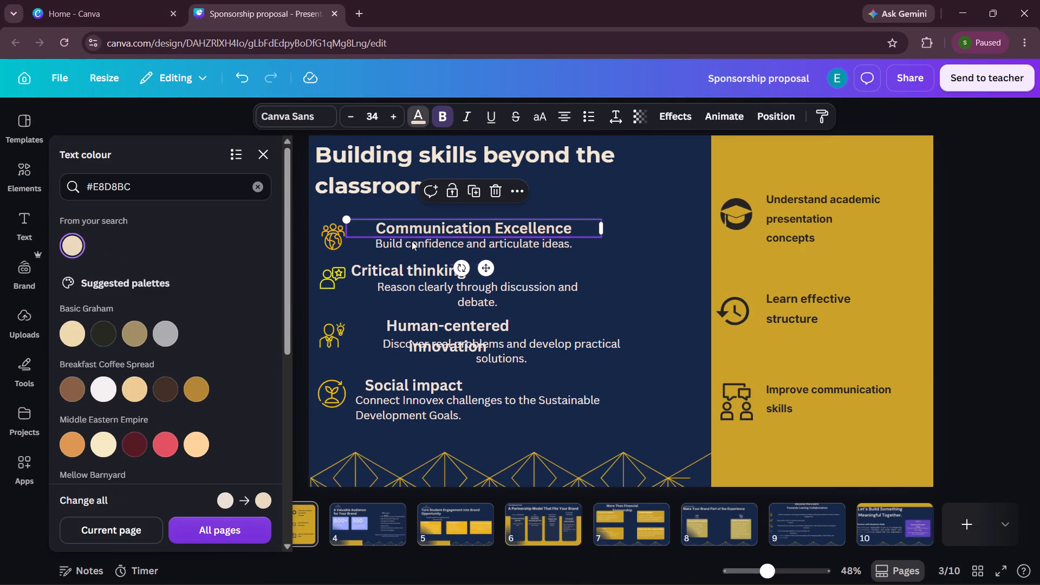
{"action": "left_click", "coordinate": [647, 213]}
{"action": "left_click", "coordinate": [647, 213]}
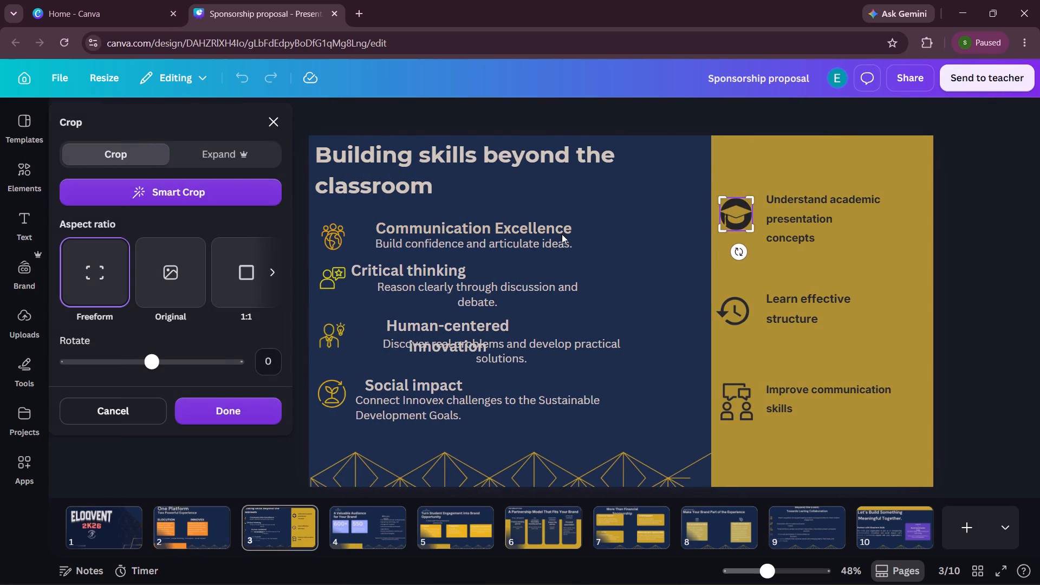
{"action": "left_click", "coordinate": [600, 225]}
Apply text colour #E8D8BC to the "Build confidence and articulate ideas." text on slide 3.
{"action": "left_click", "coordinate": [431, 253]}
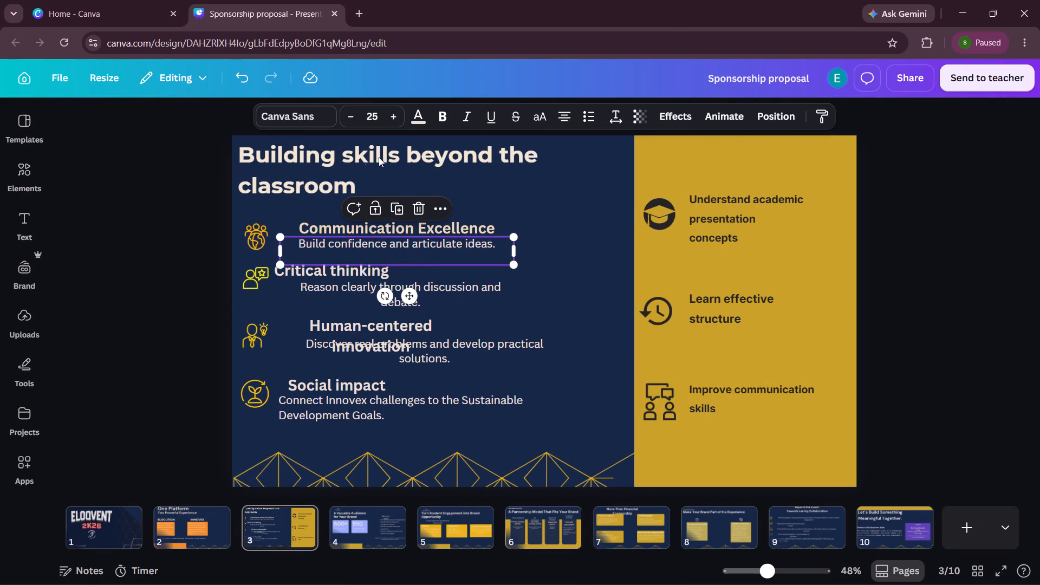
{"action": "left_click", "coordinate": [415, 118]}
{"action": "left_click", "coordinate": [75, 251]}
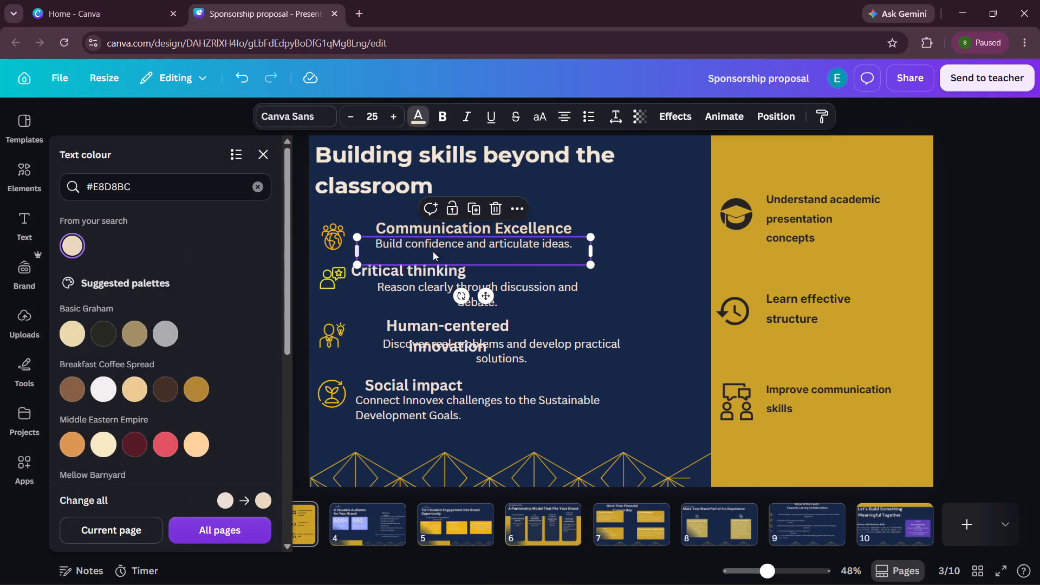
{"action": "left_click", "coordinate": [609, 213]}
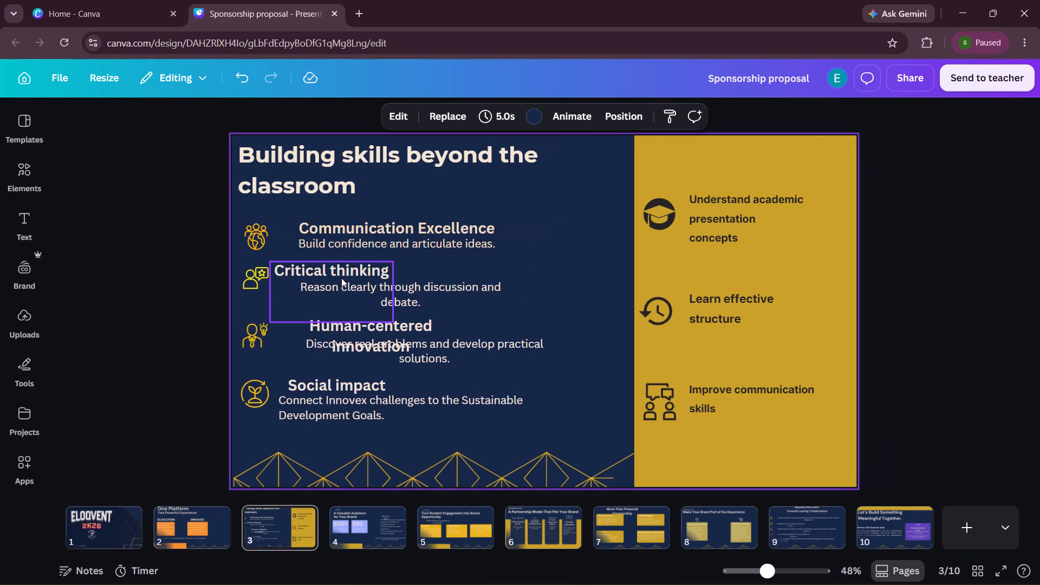
Widen slide 3's Critical thinking heading box so the heading shifts away from its icon.
{"action": "left_click", "coordinate": [341, 278]}
{"action": "left_click_drag", "start_coordinate": [397, 290], "coordinate": [451, 288]}
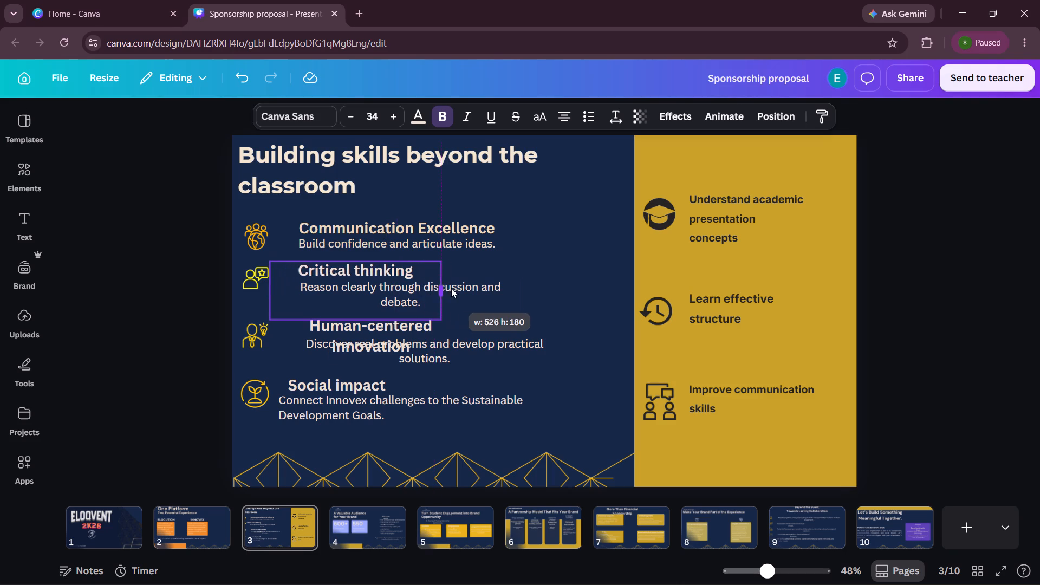
{"action": "left_click_drag", "start_coordinate": [451, 288], "coordinate": [457, 288]}
{"action": "left_click", "coordinate": [509, 261]}
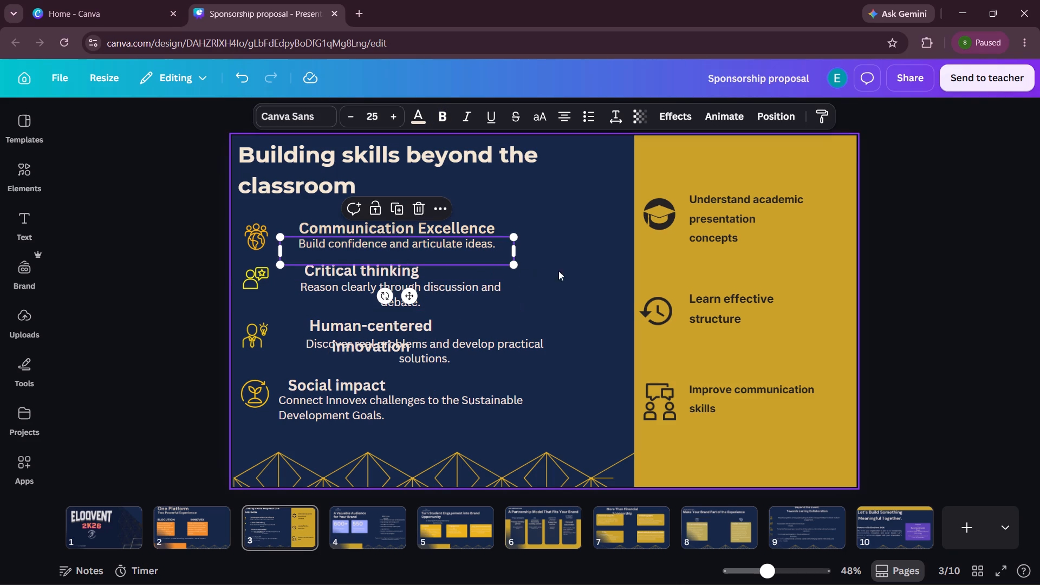
{"action": "left_click", "coordinate": [567, 270]}
Nudge the person-with-star icon beside the Critical thinking heading slightly down.
{"action": "left_click_drag", "start_coordinate": [252, 285], "coordinate": [255, 289]}
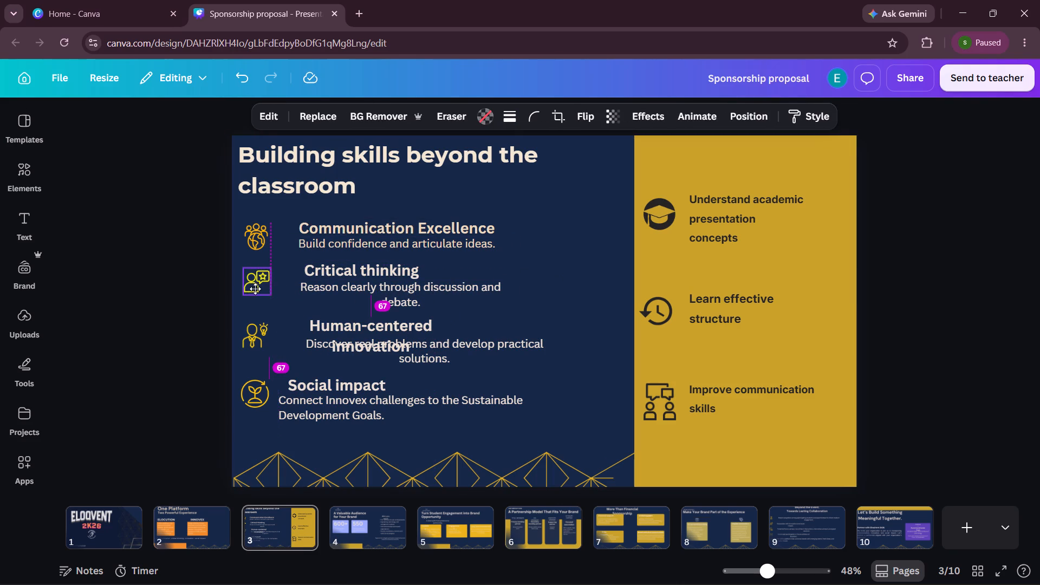
{"action": "left_click_drag", "start_coordinate": [255, 289], "coordinate": [254, 292]}
{"action": "left_click", "coordinate": [560, 245]}
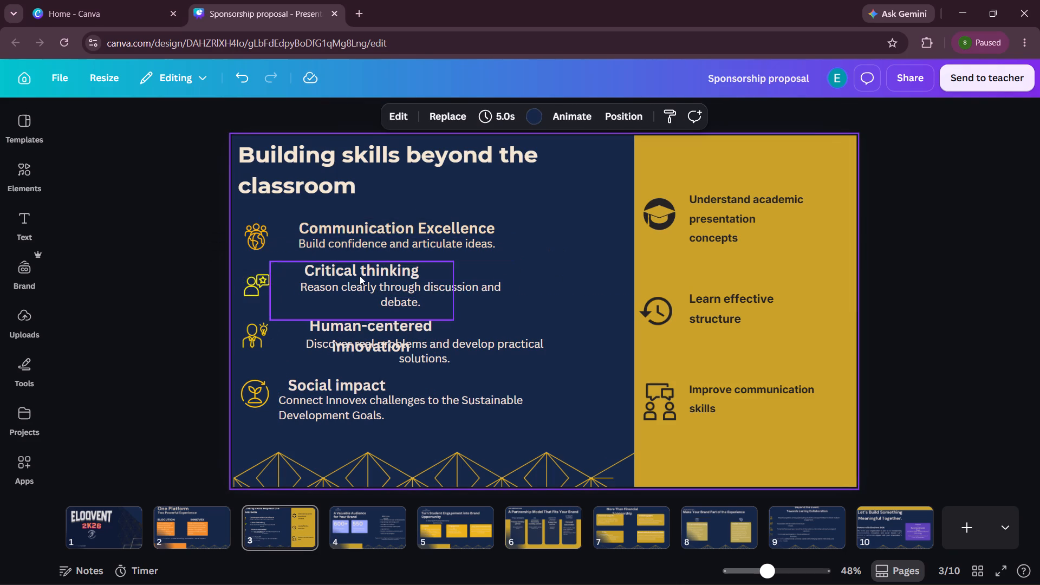
Widen the "Reason clearly through discussion and debate." text box so the text fits on one line.
{"action": "left_click", "coordinate": [407, 275]}
{"action": "left_click", "coordinate": [402, 290]}
{"action": "left_click_drag", "start_coordinate": [521, 293], "coordinate": [529, 293]}
{"action": "left_click_drag", "start_coordinate": [532, 302], "coordinate": [552, 302]}
{"action": "left_click", "coordinate": [574, 261]}
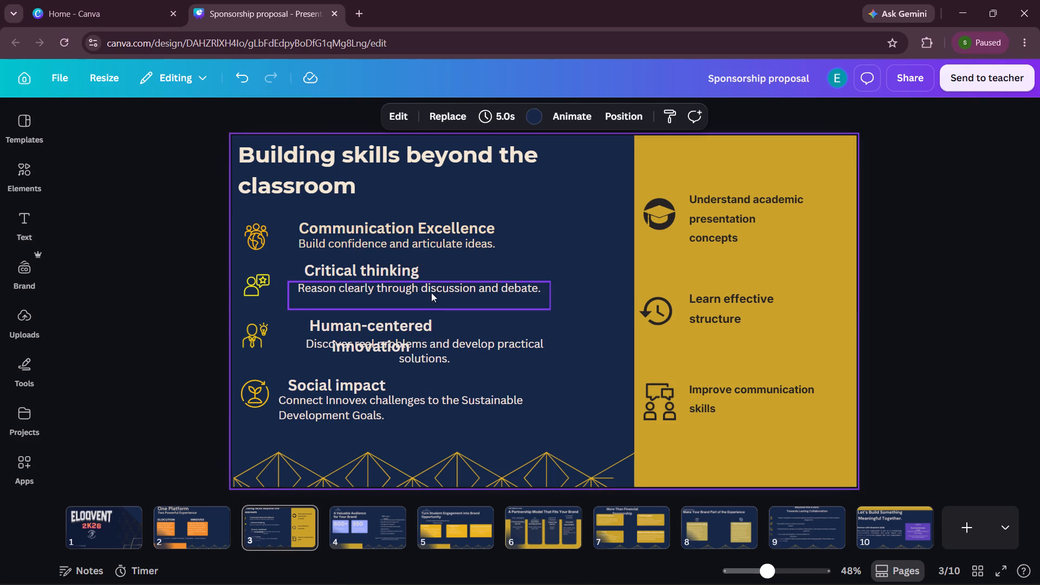
Move the Critical thinking heading and its one-line description slightly down, beside the person-with-star icon.
{"action": "left_click_drag", "start_coordinate": [413, 288], "coordinate": [417, 294]}
{"action": "left_click_drag", "start_coordinate": [360, 277], "coordinate": [356, 285]}
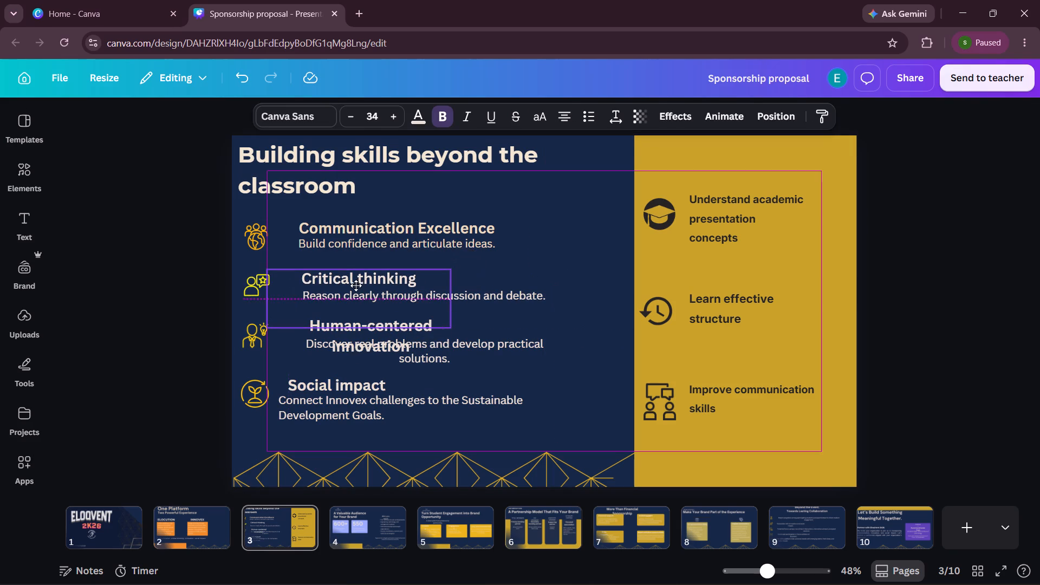
{"action": "left_click_drag", "start_coordinate": [356, 285], "coordinate": [354, 287]}
{"action": "left_click", "coordinate": [245, 292]}
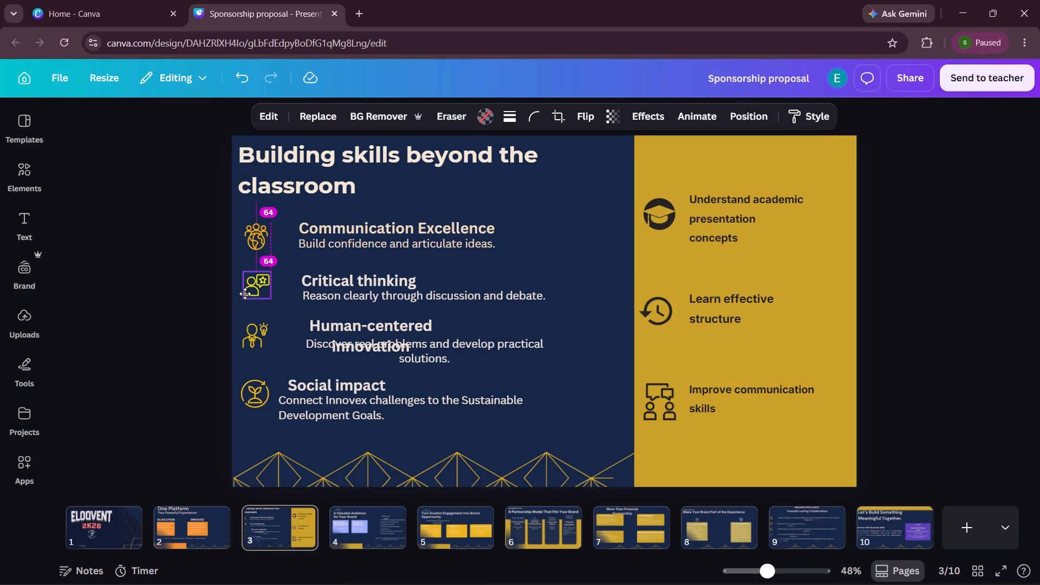
Apply text colour #E8D8BC to the Critical thinking heading and its "Reason clearly through discussion and debate." description.
{"action": "left_click", "coordinate": [382, 283]}
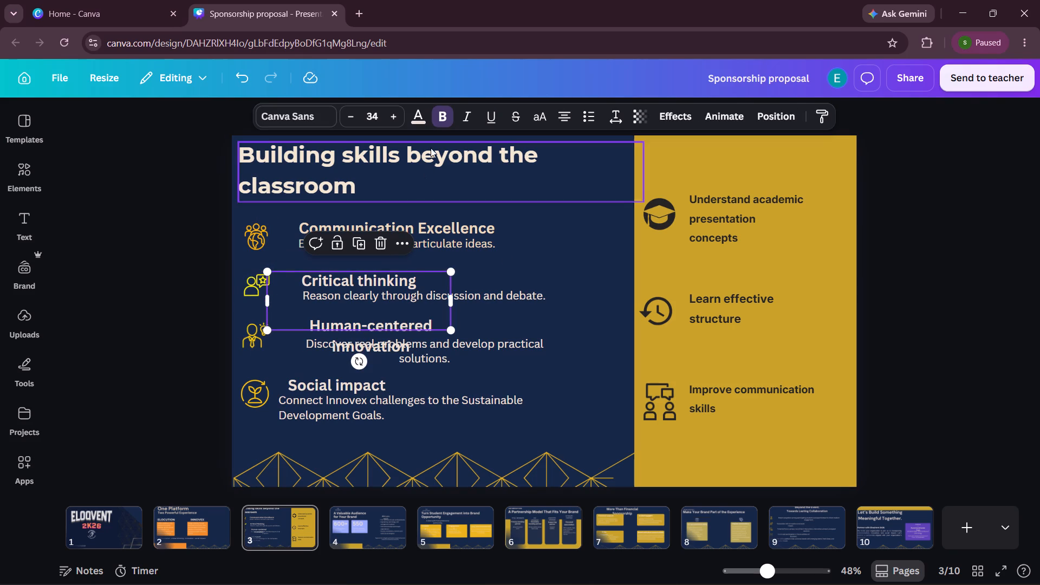
{"action": "left_click", "coordinate": [415, 119]}
{"action": "left_click", "coordinate": [74, 243]}
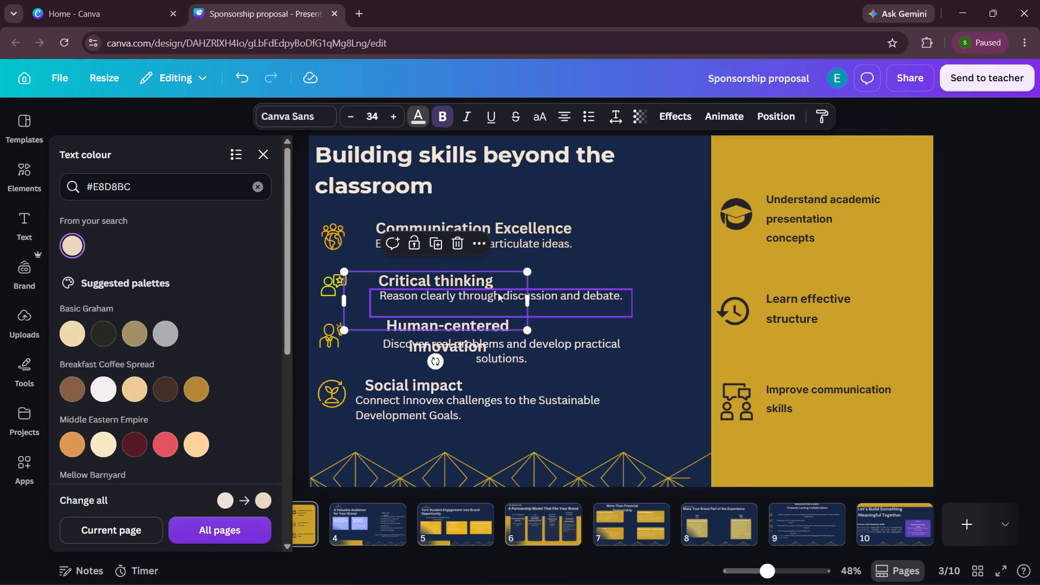
{"action": "left_click", "coordinate": [552, 295]}
{"action": "left_click", "coordinate": [70, 249]}
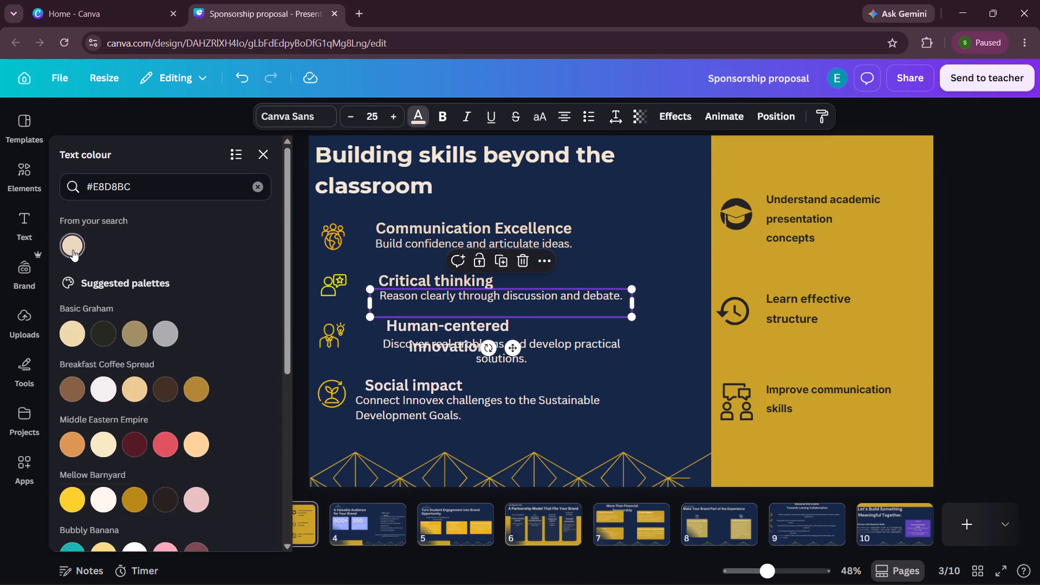
{"action": "double_click", "coordinate": [950, 237]}
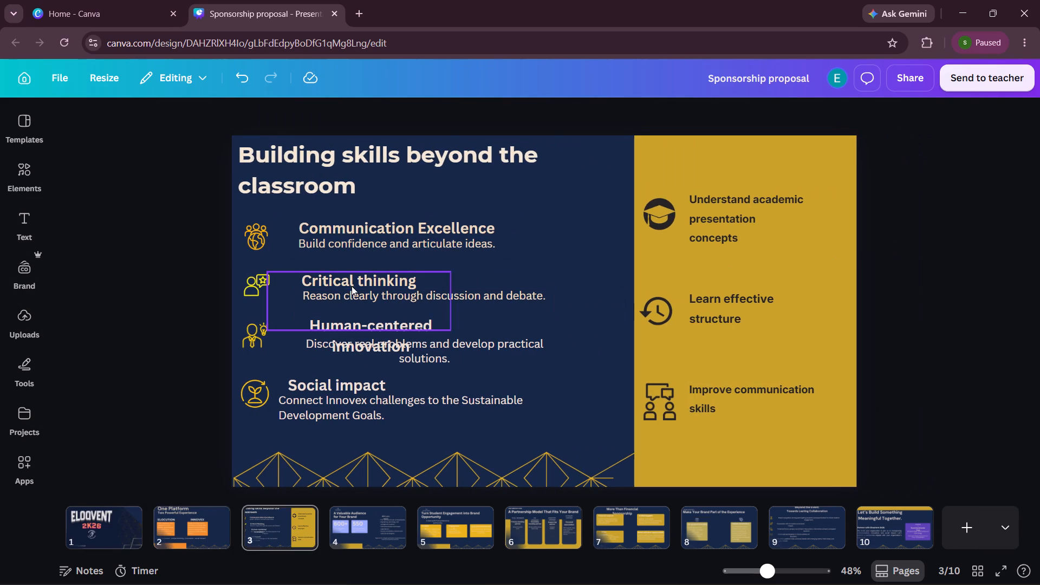
Nudge the Critical thinking heading and its description slightly left to line up with the Communication Excellence block.
{"action": "left_click", "coordinate": [352, 282]}
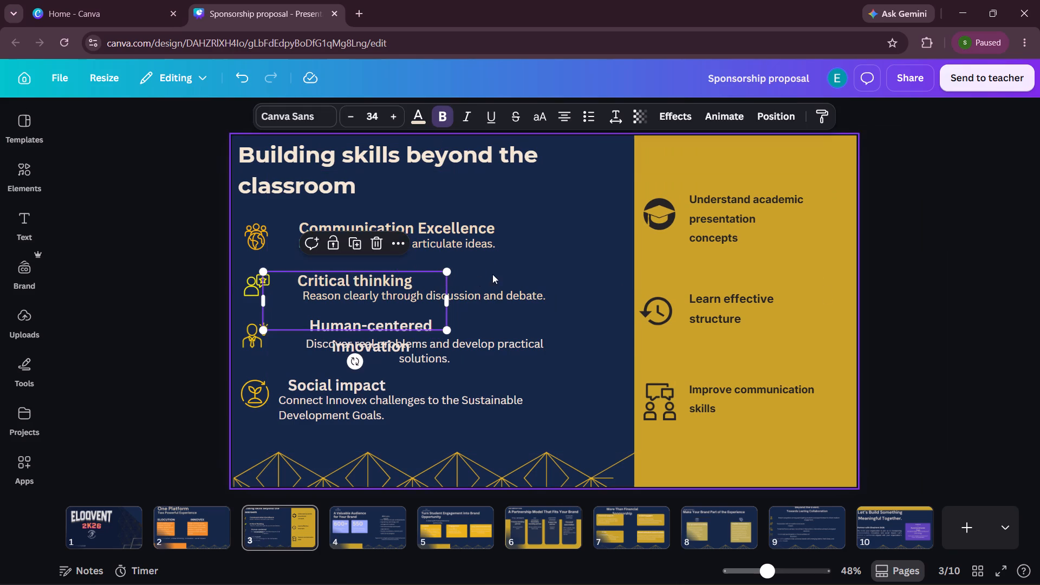
{"action": "left_click", "coordinate": [944, 267]}
{"action": "left_click_drag", "start_coordinate": [398, 296], "coordinate": [393, 297]}
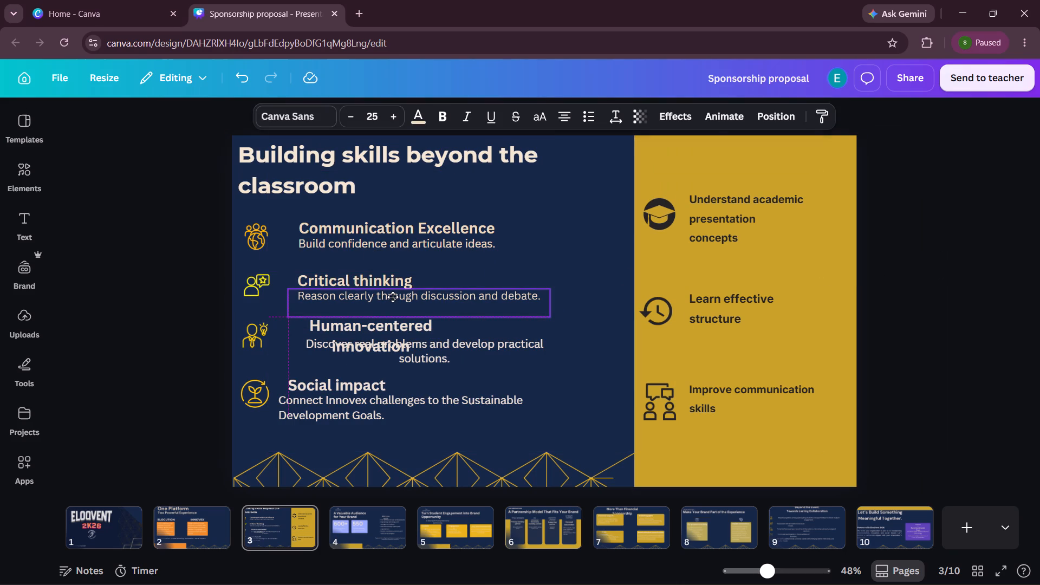
{"action": "left_click_drag", "start_coordinate": [393, 297], "coordinate": [392, 297]}
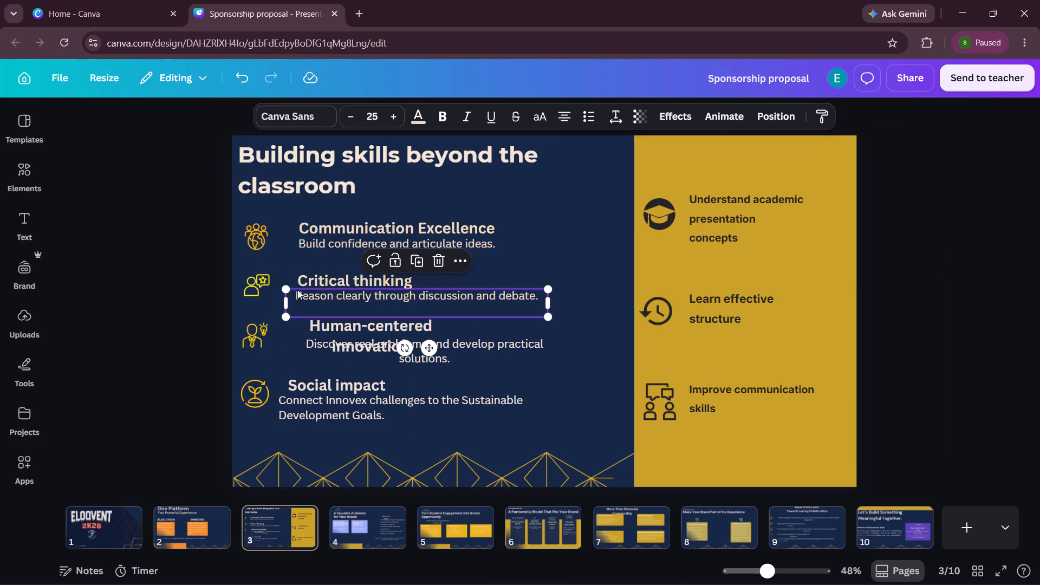
{"action": "left_click", "coordinate": [251, 285]}
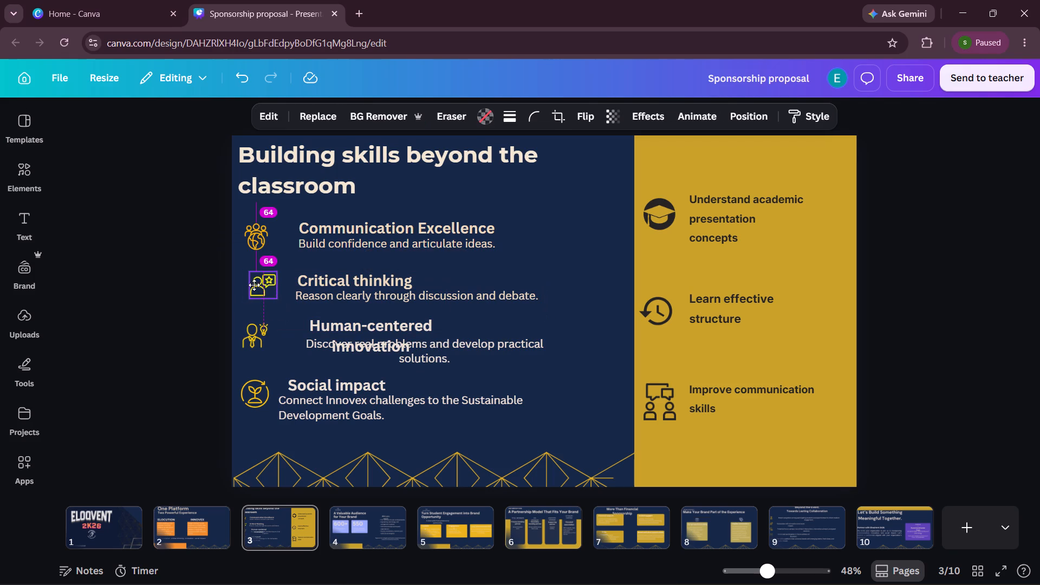
{"action": "left_click", "coordinate": [912, 256]}
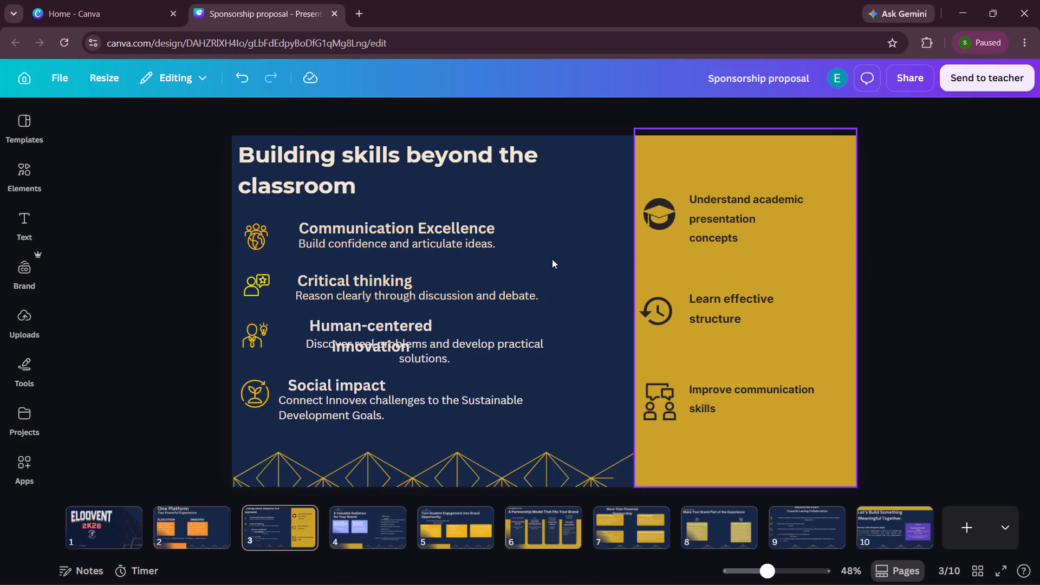
Nudge the person-with-lightbulb icon slightly up and widen the Human-centered innovation heading box to fit one line.
{"action": "left_click", "coordinate": [250, 345]}
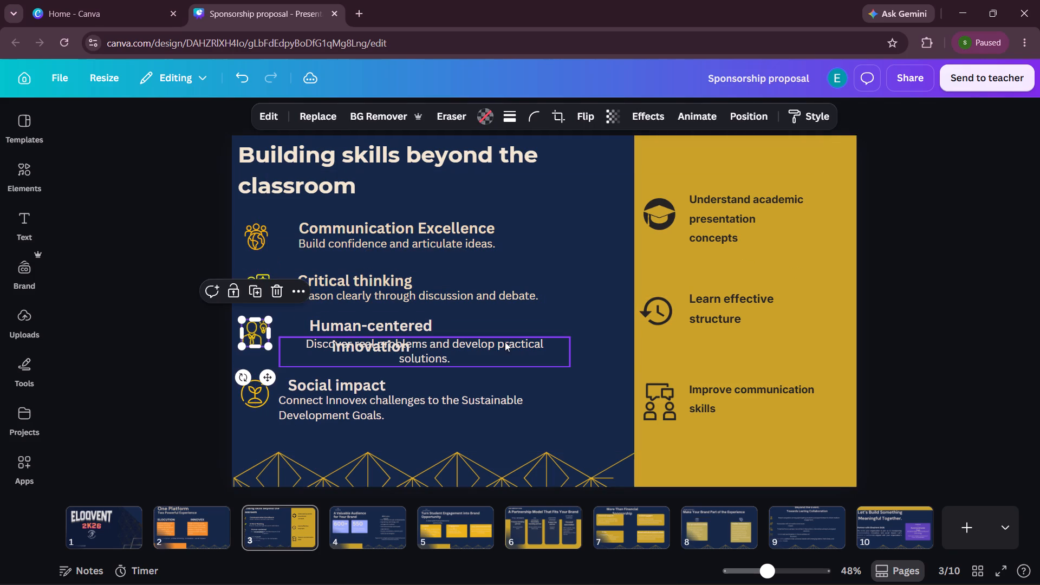
{"action": "left_click", "coordinate": [394, 336]}
{"action": "left_click", "coordinate": [387, 334]}
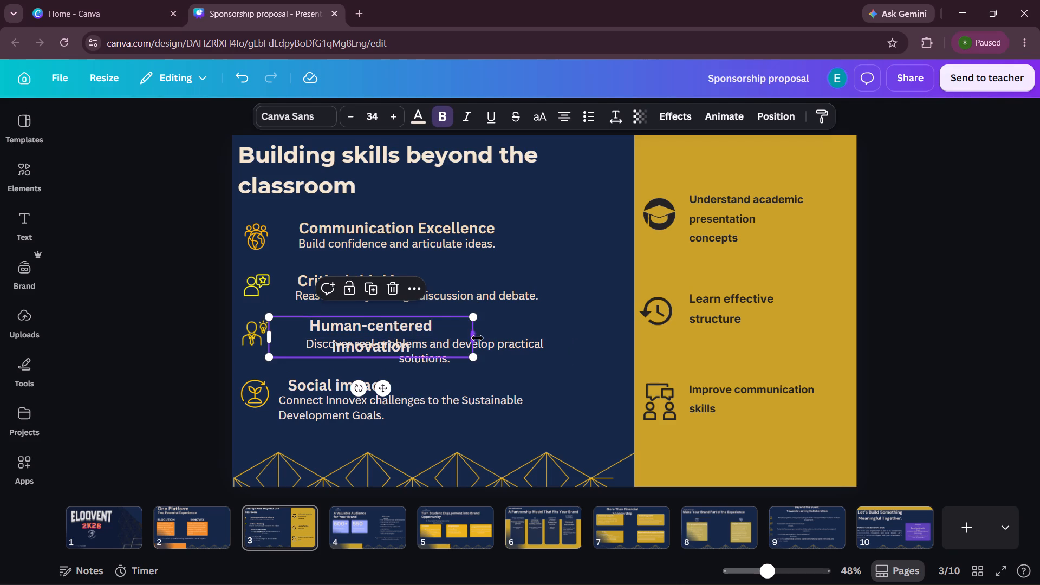
{"action": "left_click_drag", "start_coordinate": [477, 338], "coordinate": [496, 338]}
{"action": "left_click", "coordinate": [888, 268]}
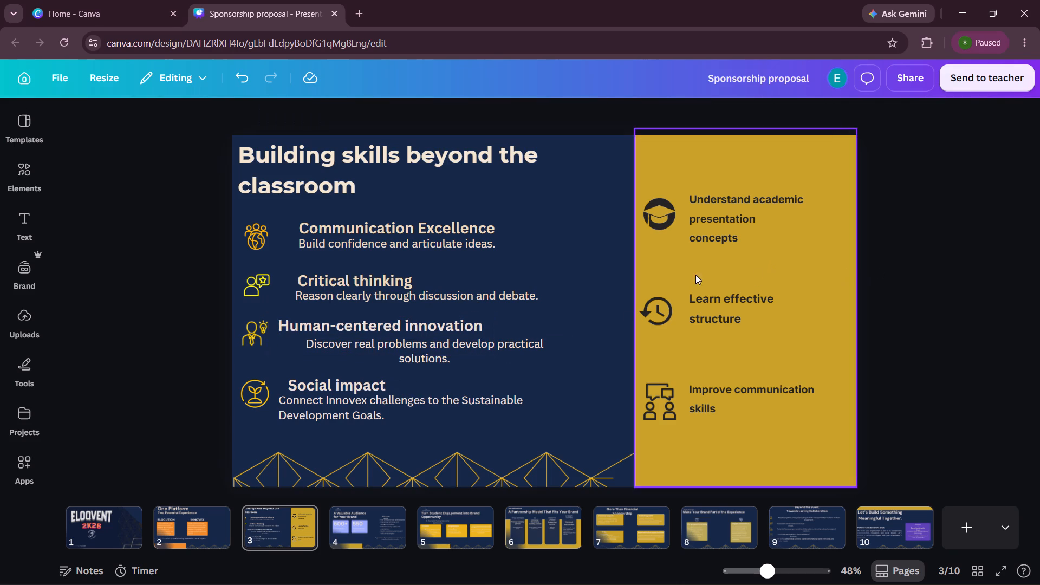
Apply text colour #E8D8BC to slide 3's Human-centered innovation heading.
{"action": "left_click", "coordinate": [431, 330]}
{"action": "left_click", "coordinate": [425, 122]}
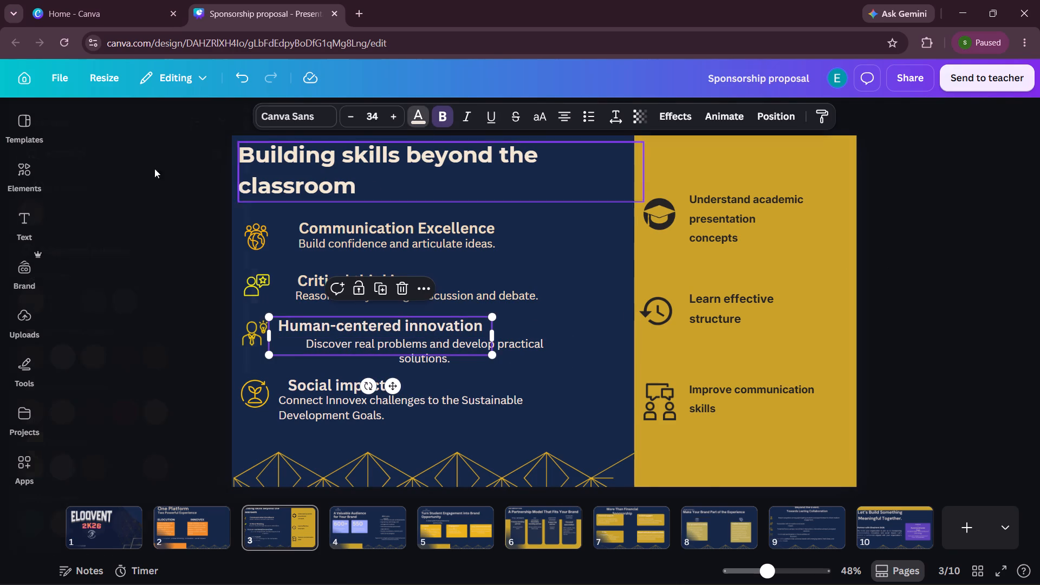
{"action": "left_click", "coordinate": [70, 235]}
{"action": "left_click", "coordinate": [1029, 251]}
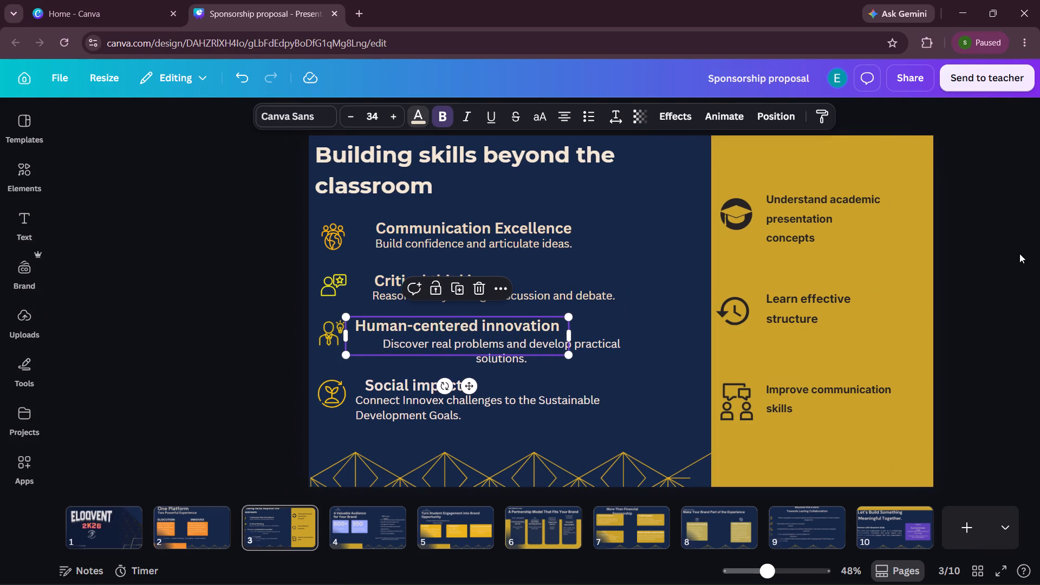
Widen the "Discover real problems and develop practical solutions." text box to about 936 so it fits on one line.
{"action": "left_click", "coordinate": [534, 348]}
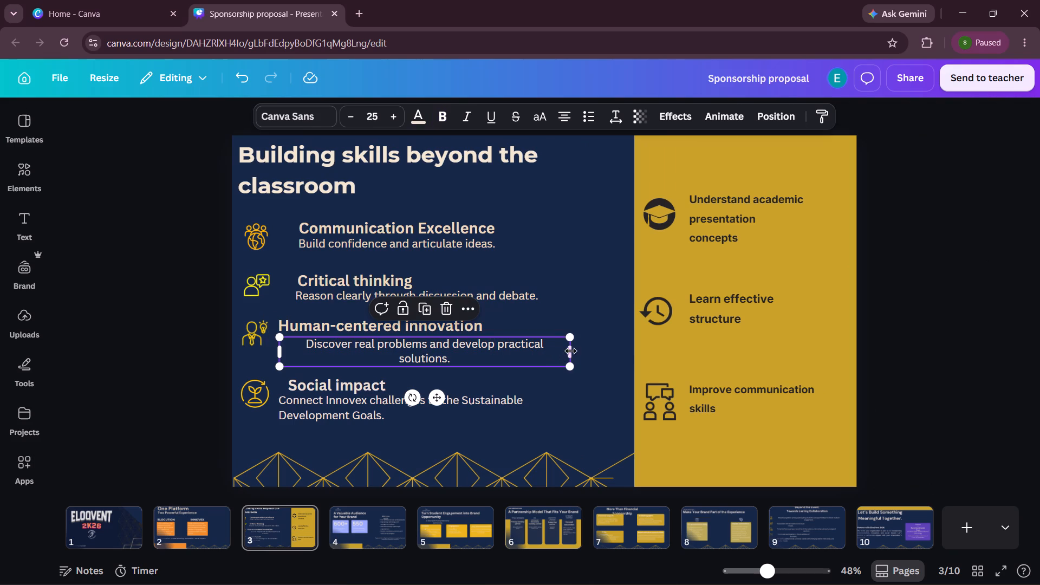
{"action": "left_click_drag", "start_coordinate": [571, 351], "coordinate": [585, 349]}
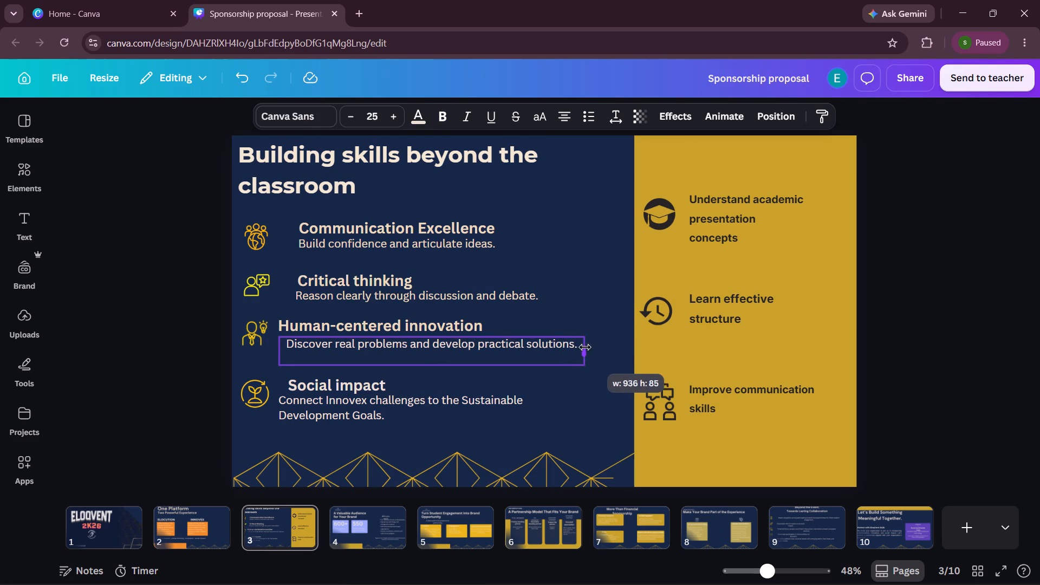
Apply text colour #E8D8BC to the "Discover real problems and develop practical solutions." description.
{"action": "left_click", "coordinate": [419, 119]}
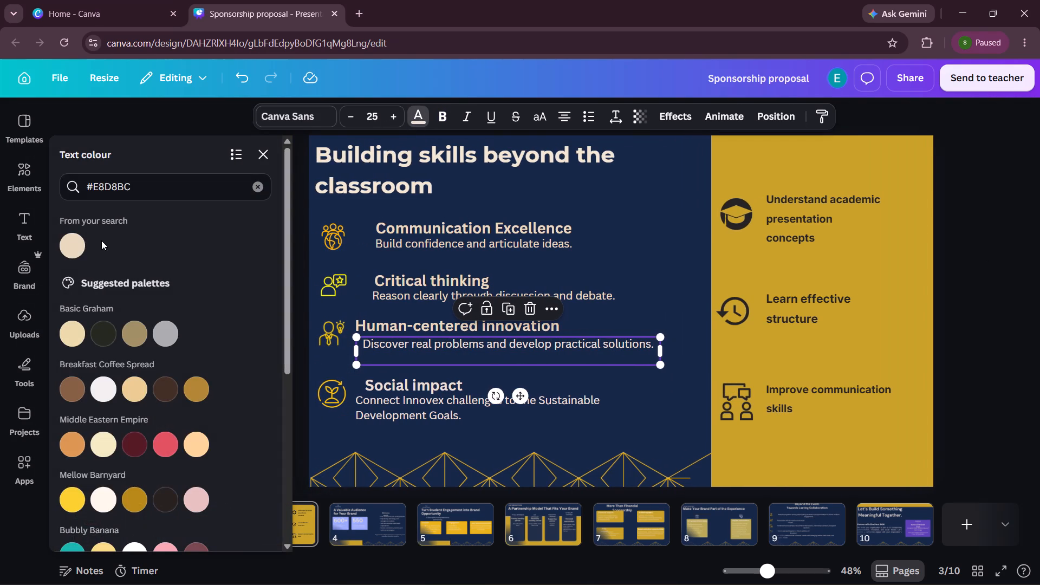
{"action": "left_click", "coordinate": [76, 244]}
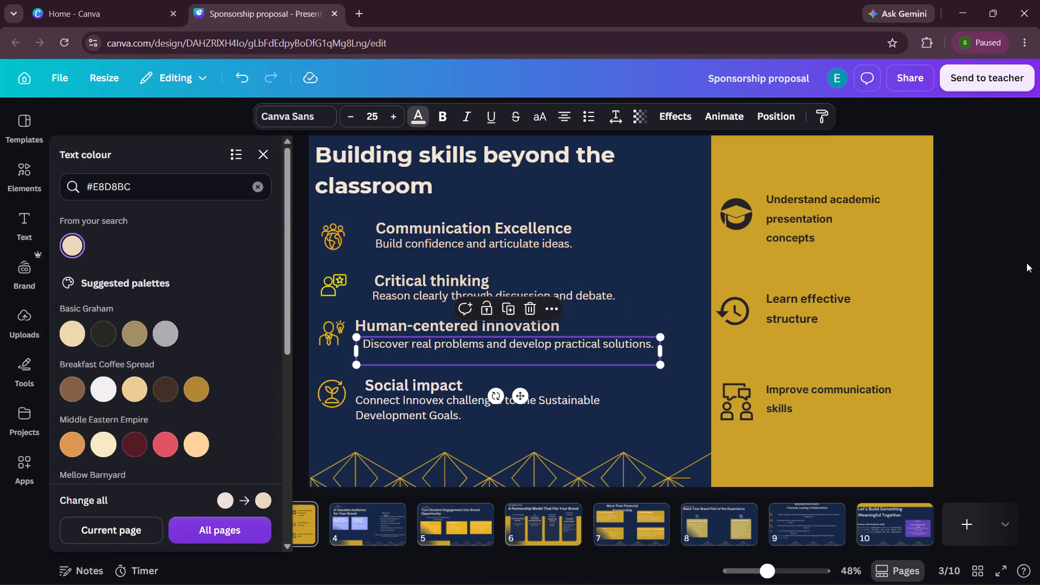
{"action": "left_click", "coordinate": [951, 264]}
{"action": "left_click", "coordinate": [952, 265]}
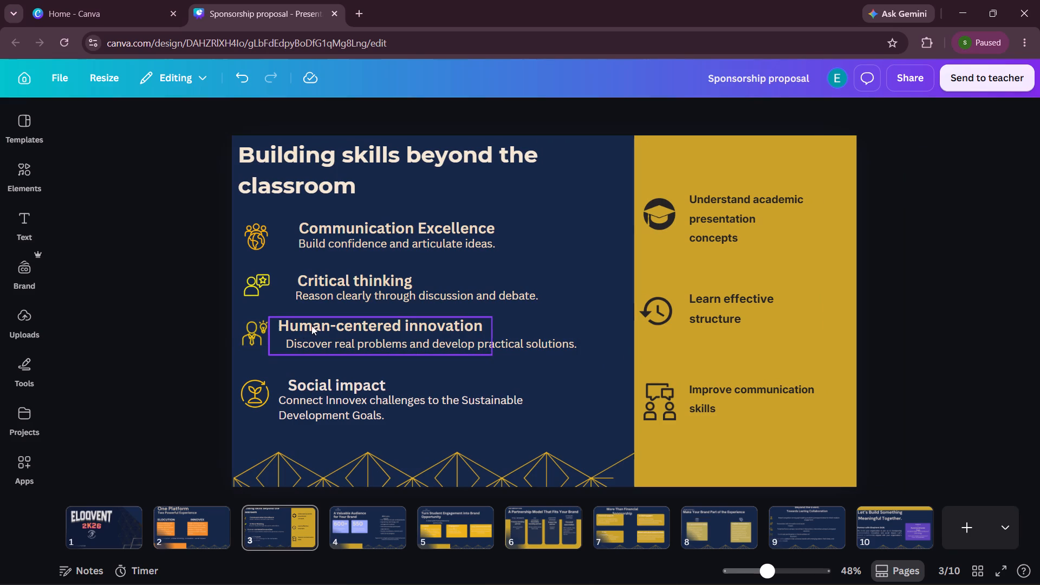
Shift the Human-centered innovation heading and its description slightly right to line up with the Critical thinking block above.
{"action": "left_click_drag", "start_coordinate": [311, 323], "coordinate": [323, 325]}
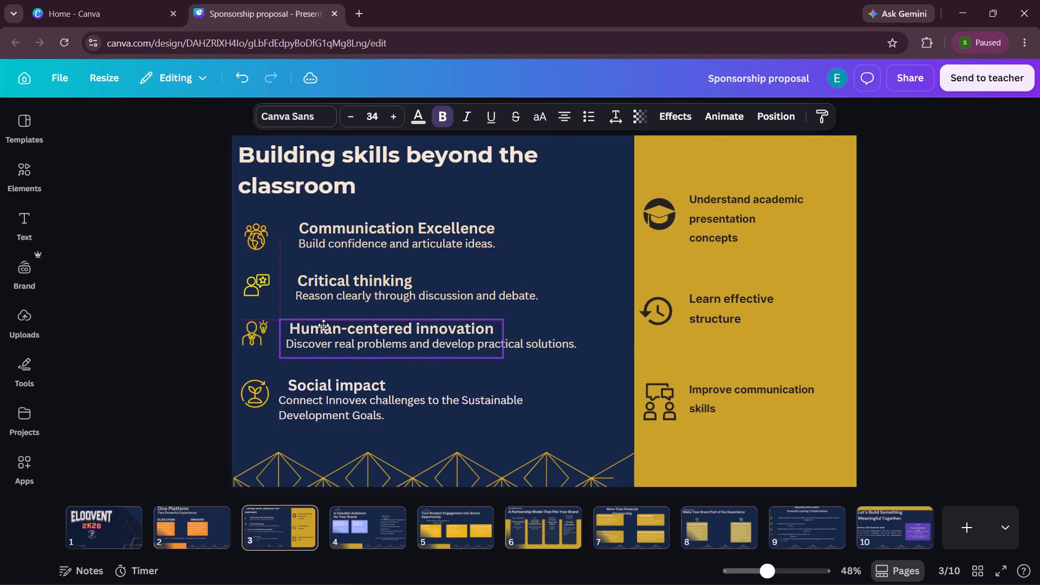
{"action": "left_click_drag", "start_coordinate": [323, 325], "coordinate": [327, 326]}
{"action": "left_click", "coordinate": [472, 348]}
{"action": "left_click", "coordinate": [935, 328]}
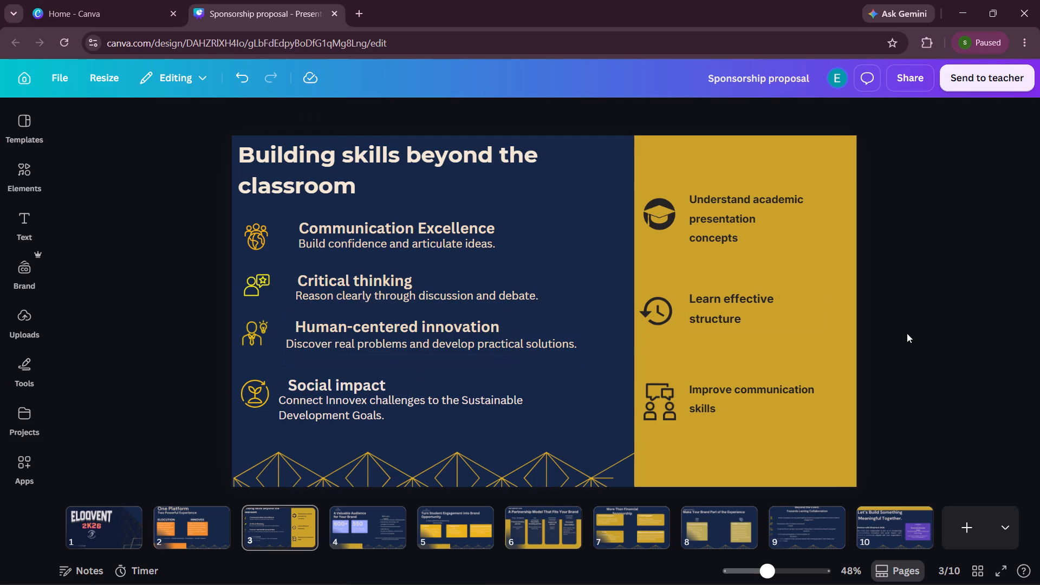
{"action": "left_click_drag", "start_coordinate": [526, 355], "coordinate": [535, 355]}
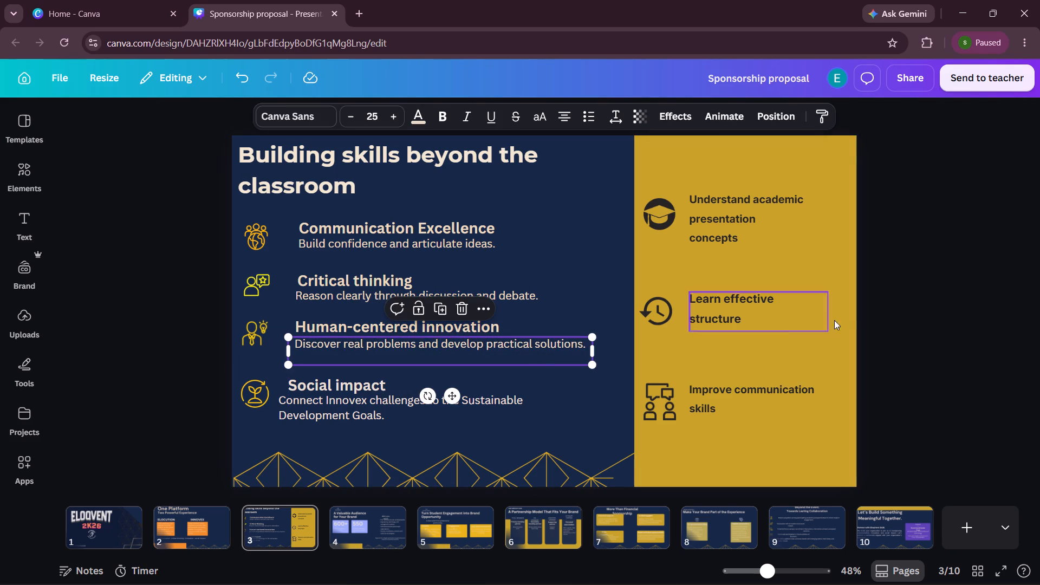
{"action": "left_click", "coordinate": [905, 281]}
Shift the Social impact description and heading right, and move the circled-plant icon slightly up beside them.
{"action": "left_click_drag", "start_coordinate": [362, 409], "coordinate": [395, 409]}
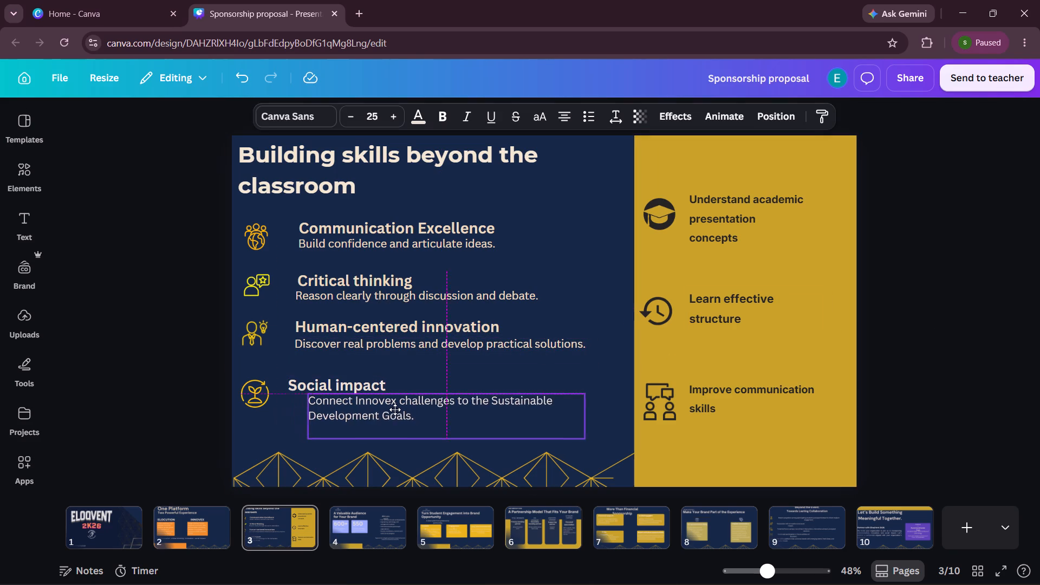
{"action": "left_click_drag", "start_coordinate": [395, 409], "coordinate": [397, 409]}
{"action": "left_click", "coordinate": [336, 386]}
{"action": "left_click_drag", "start_coordinate": [257, 388], "coordinate": [257, 385]}
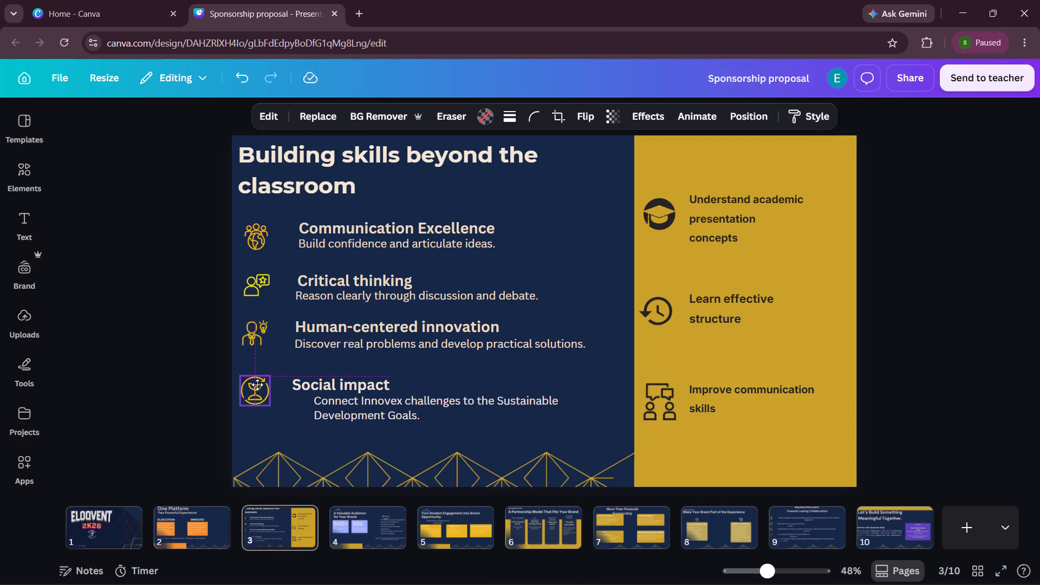
{"action": "left_click_drag", "start_coordinate": [257, 385], "coordinate": [256, 381]}
Apply text colour #E8D8BC to the Social impact heading.
{"action": "left_click", "coordinate": [381, 378]}
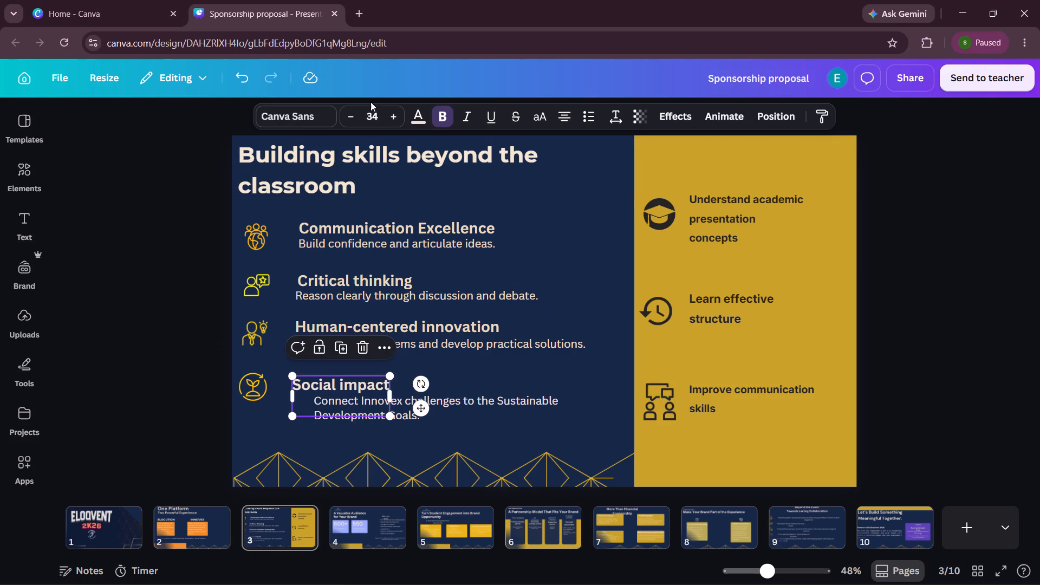
{"action": "left_click", "coordinate": [419, 114]}
{"action": "left_click", "coordinate": [68, 249]}
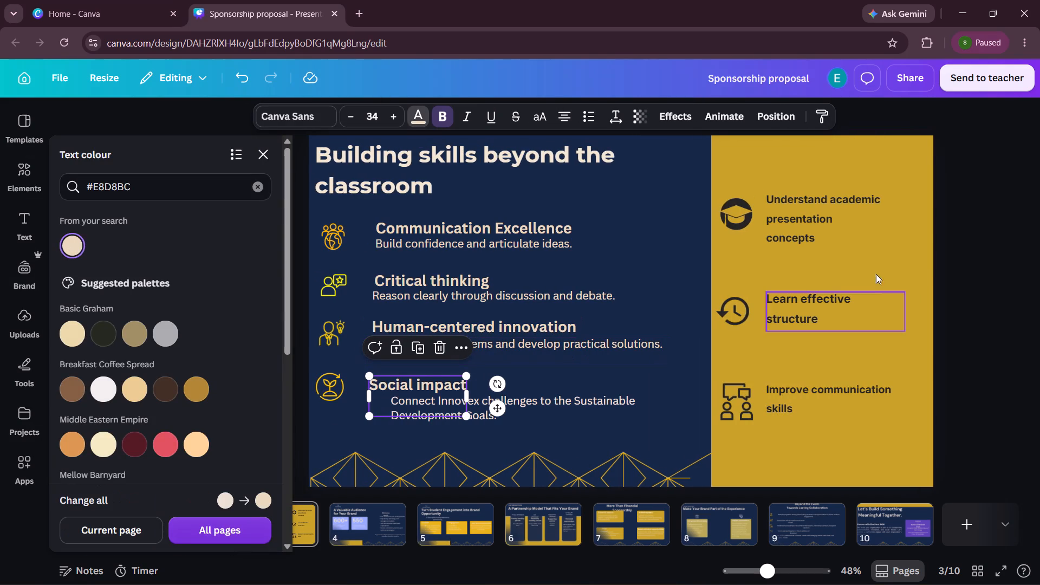
{"action": "left_click", "coordinate": [938, 269]}
{"action": "left_click", "coordinate": [914, 277]}
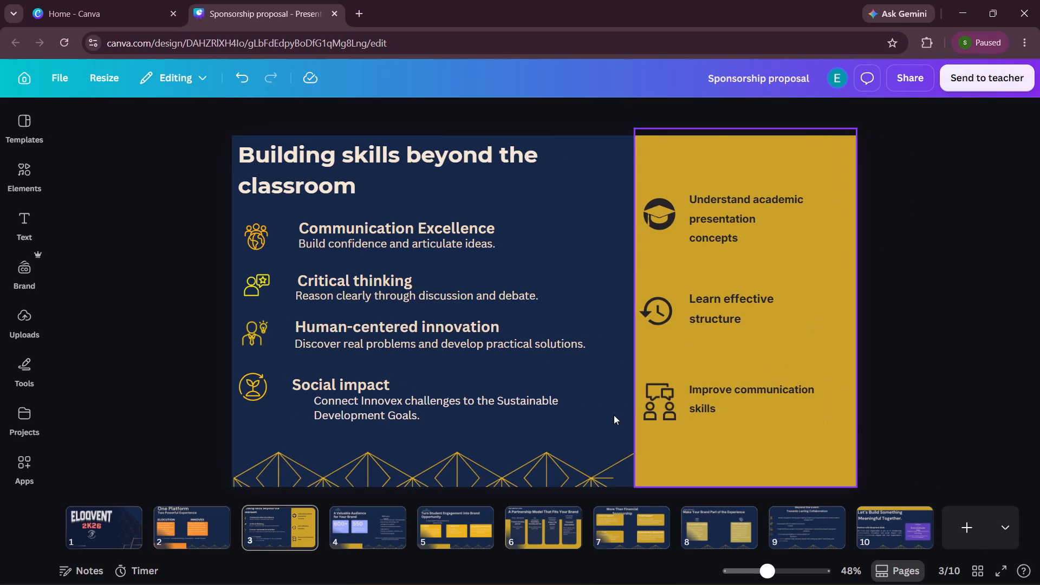
Widen the Social impact description box within the navy area and align its left edge under the heading.
{"action": "left_click", "coordinate": [454, 407]}
{"action": "left_click_drag", "start_coordinate": [594, 412], "coordinate": [633, 408]}
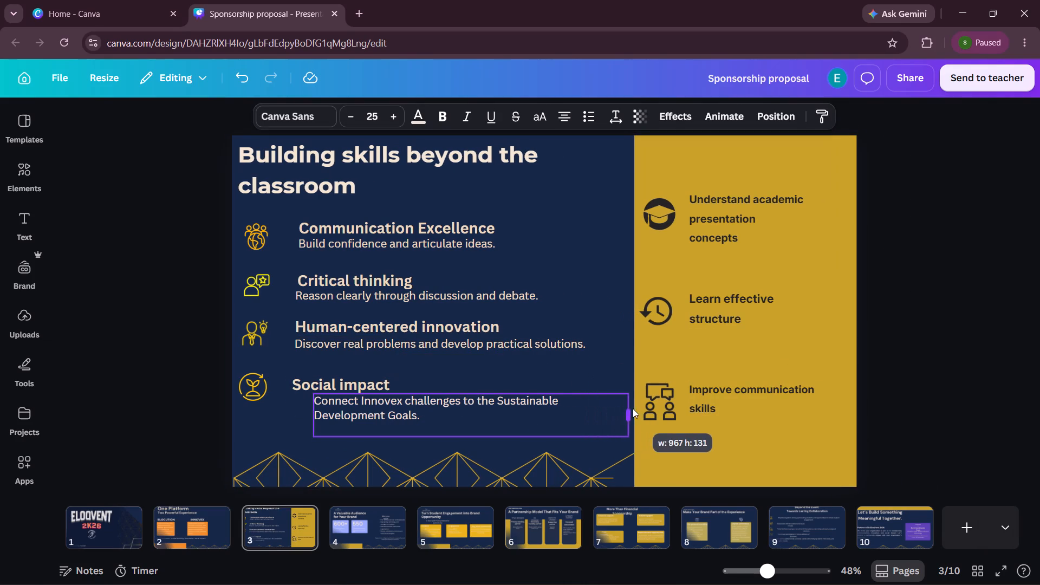
{"action": "left_click_drag", "start_coordinate": [633, 408], "coordinate": [684, 403]}
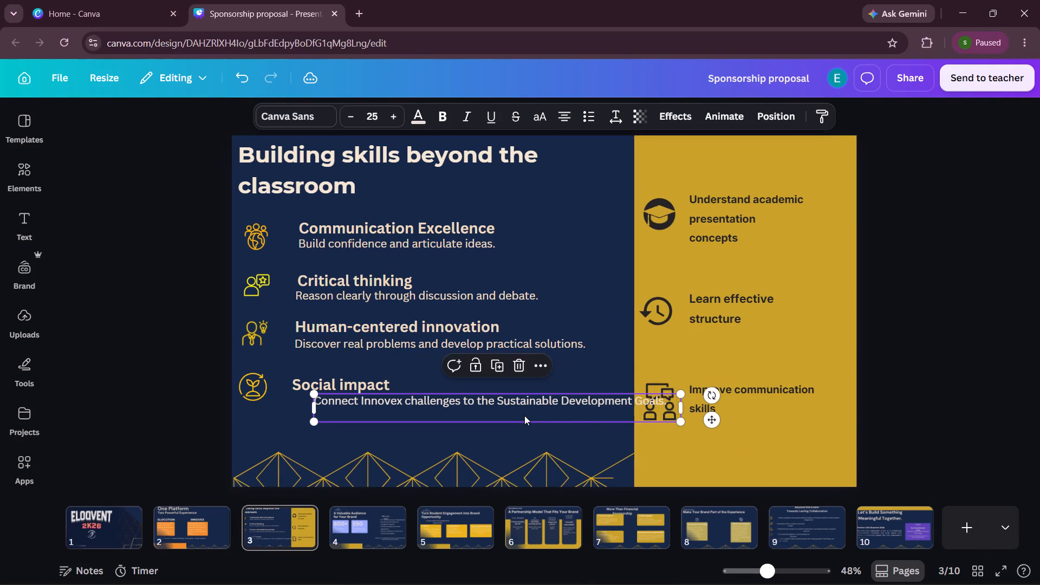
{"action": "left_click_drag", "start_coordinate": [518, 413], "coordinate": [497, 413]}
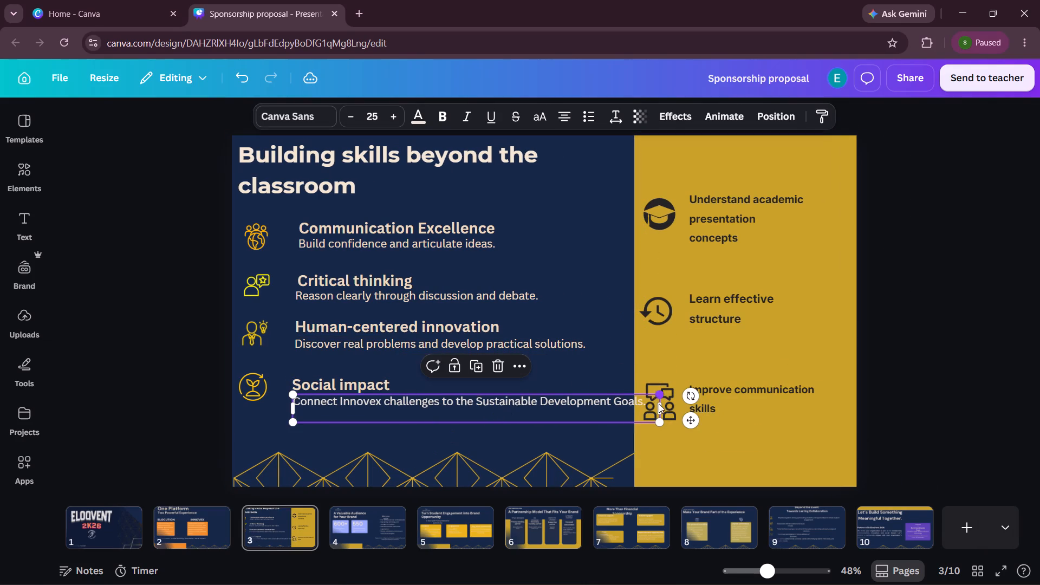
{"action": "left_click_drag", "start_coordinate": [662, 406], "coordinate": [631, 407]}
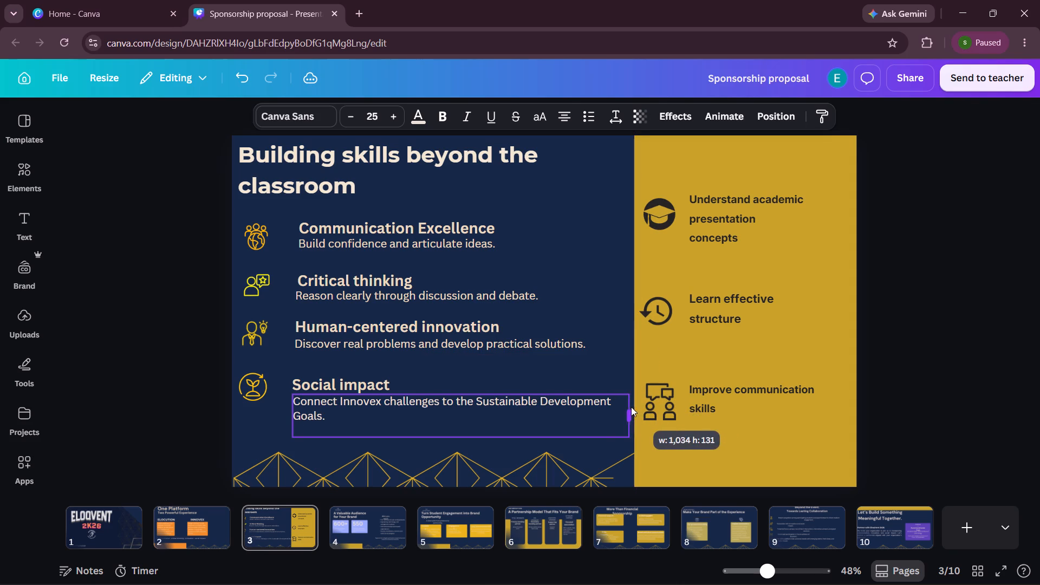
{"action": "left_click_drag", "start_coordinate": [631, 407], "coordinate": [617, 405]}
{"action": "left_click", "coordinate": [912, 305]}
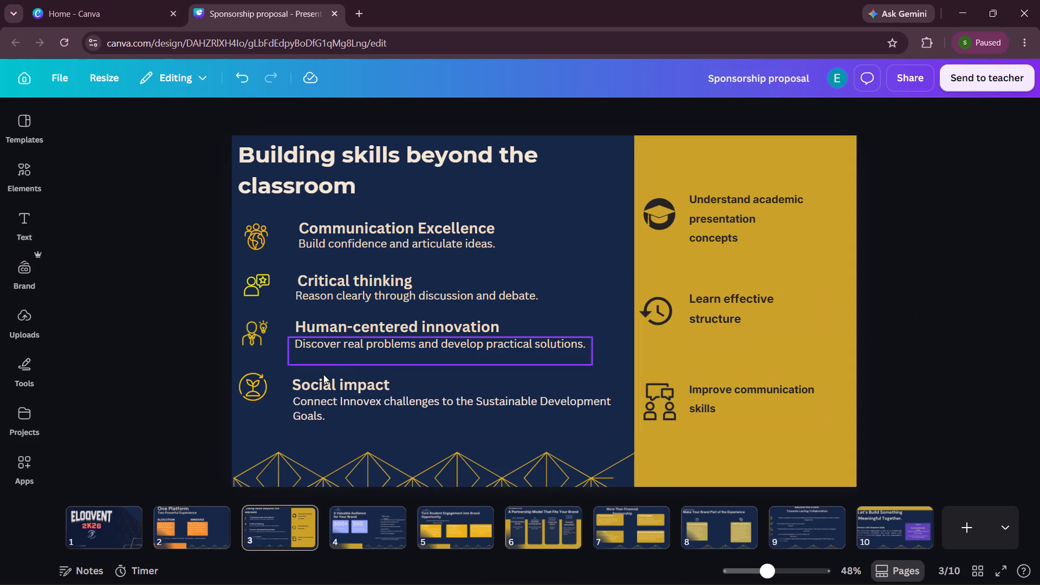
Apply text colour #E8D8BC to the "Connect Innovex challenges to the Sustainable Development Goals." description.
{"action": "left_click", "coordinate": [307, 405]}
{"action": "left_click", "coordinate": [422, 113]}
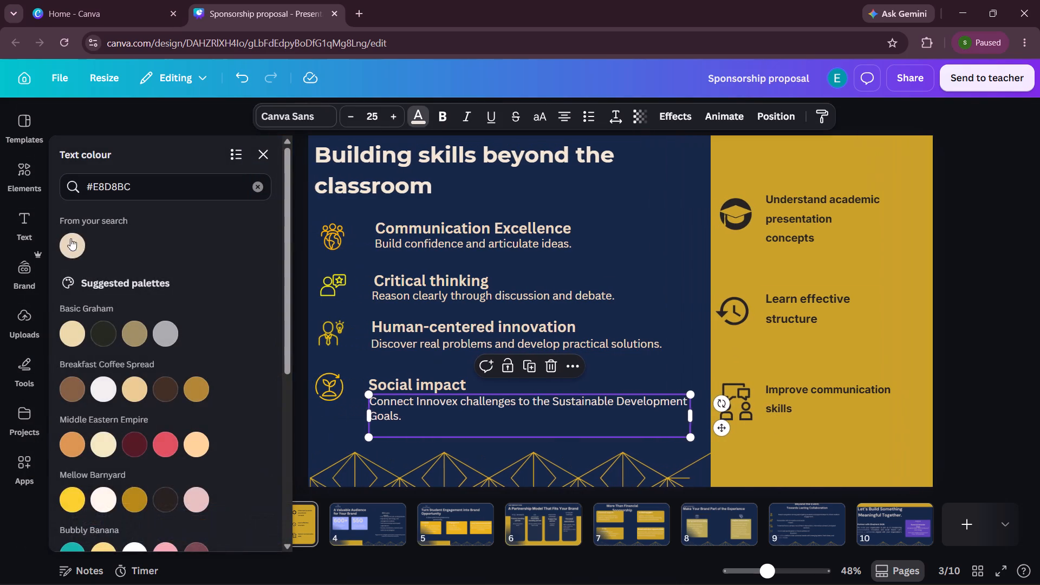
{"action": "left_click", "coordinate": [74, 243]}
{"action": "double_click", "coordinate": [966, 259]}
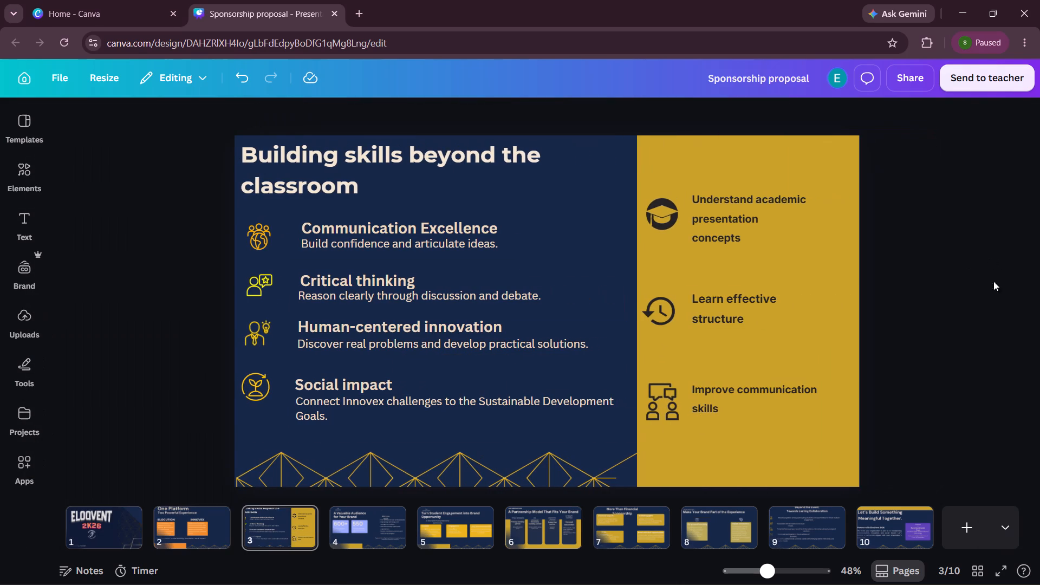
Nudge the Critical thinking, Human-centered innovation and Social impact icons slightly down beside their text.
{"action": "left_click", "coordinate": [253, 295]}
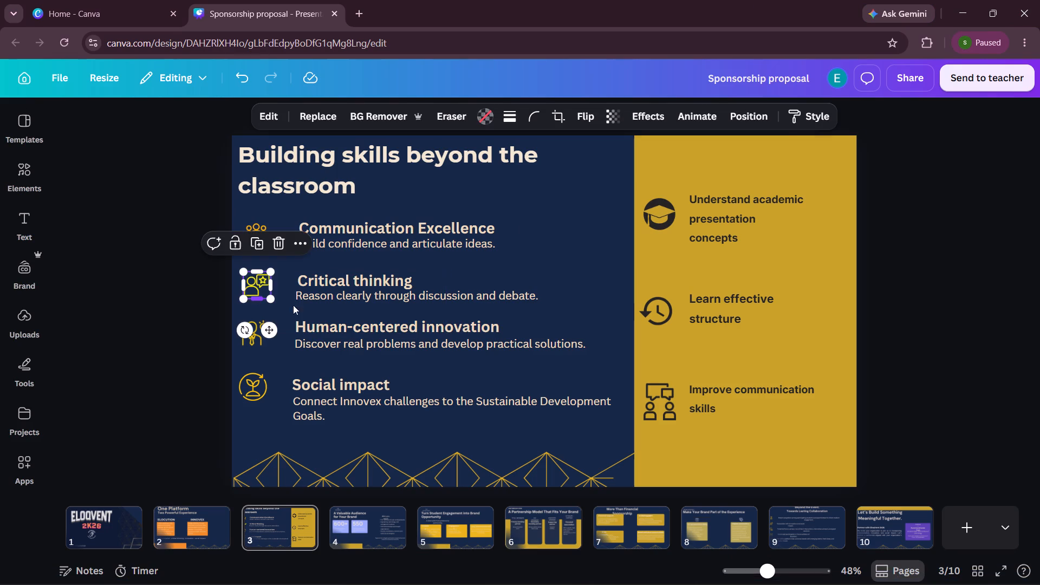
{"action": "key", "text": "Down"}
{"action": "key", "text": "Down"}
{"action": "key", "text": "Down"}
{"action": "key", "text": "Down"}
{"action": "key", "text": "Down"}
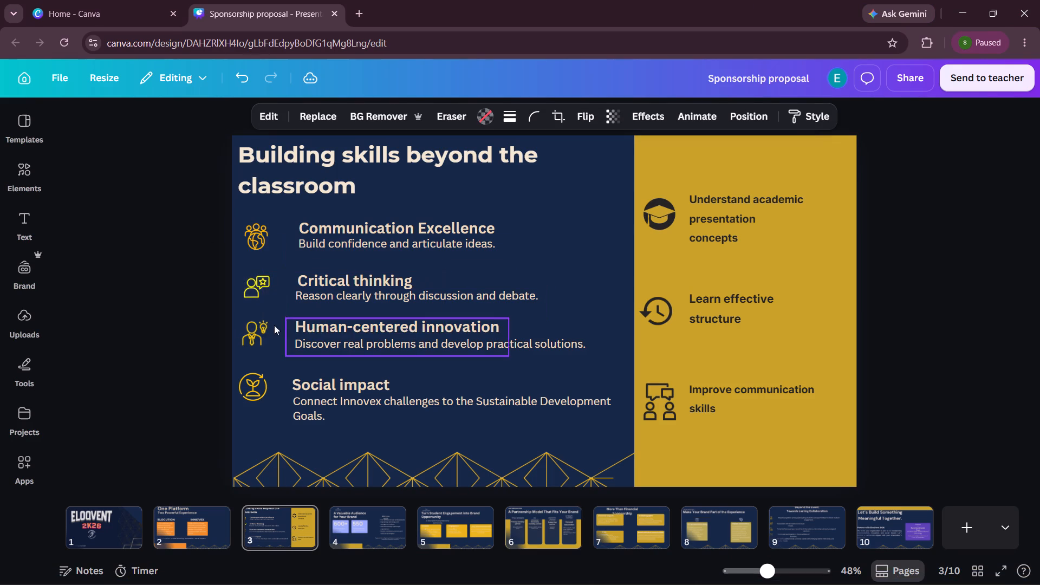
{"action": "left_click", "coordinate": [258, 326]}
{"action": "key", "text": "Down"}
{"action": "left_click", "coordinate": [257, 387]}
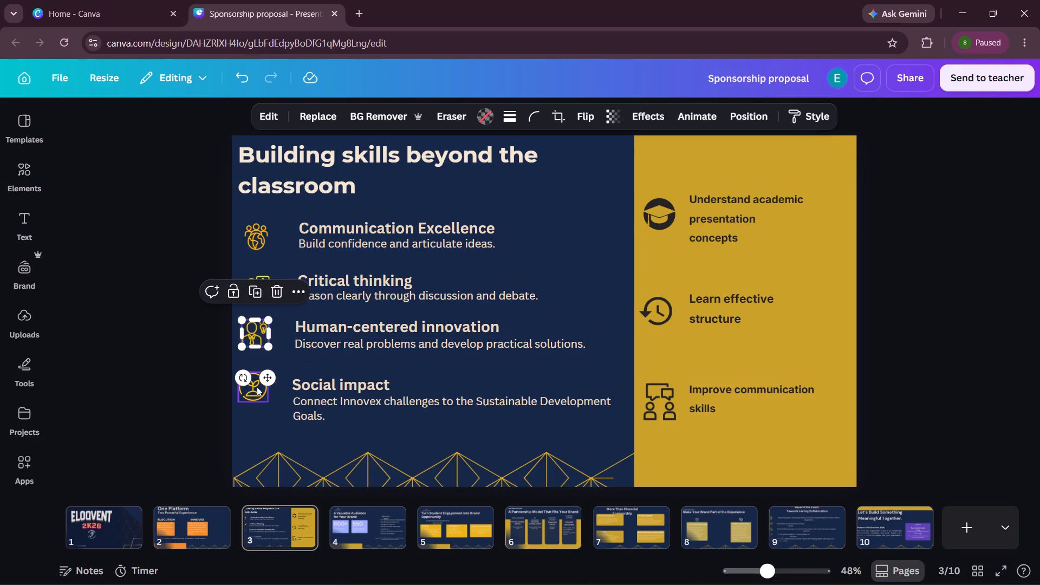
{"action": "key", "text": "Down"}
{"action": "key", "text": "Down"}
{"action": "key", "text": "Down"}
{"action": "key", "text": "Down"}
{"action": "key", "text": "Down"}
{"action": "key", "text": "Down"}
{"action": "key", "text": "Down"}
{"action": "key", "text": "Down"}
{"action": "key", "text": "Down"}
{"action": "key", "text": "Down"}
{"action": "key", "text": "Down"}
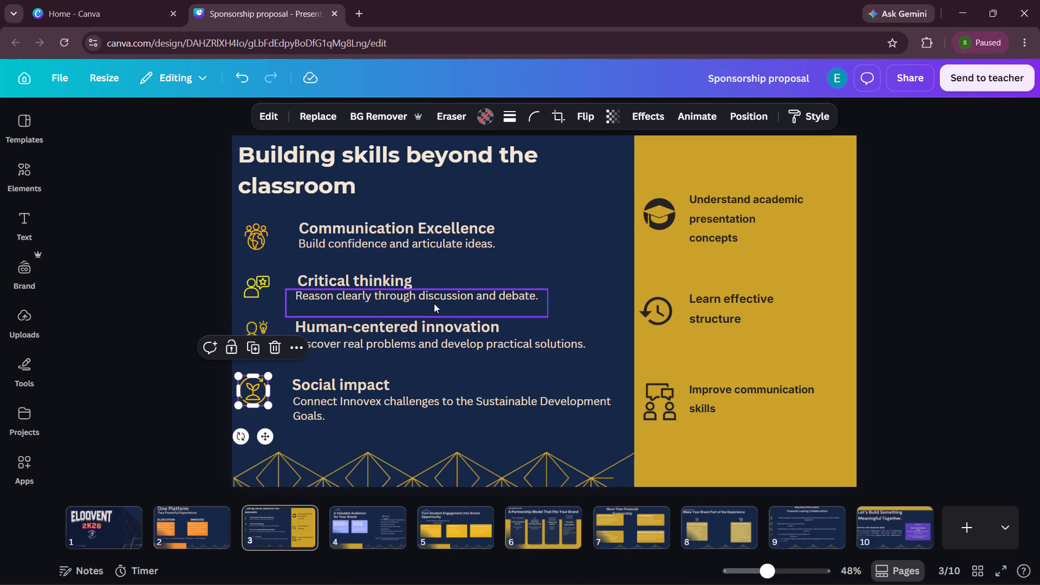
{"action": "left_click", "coordinate": [976, 245]}
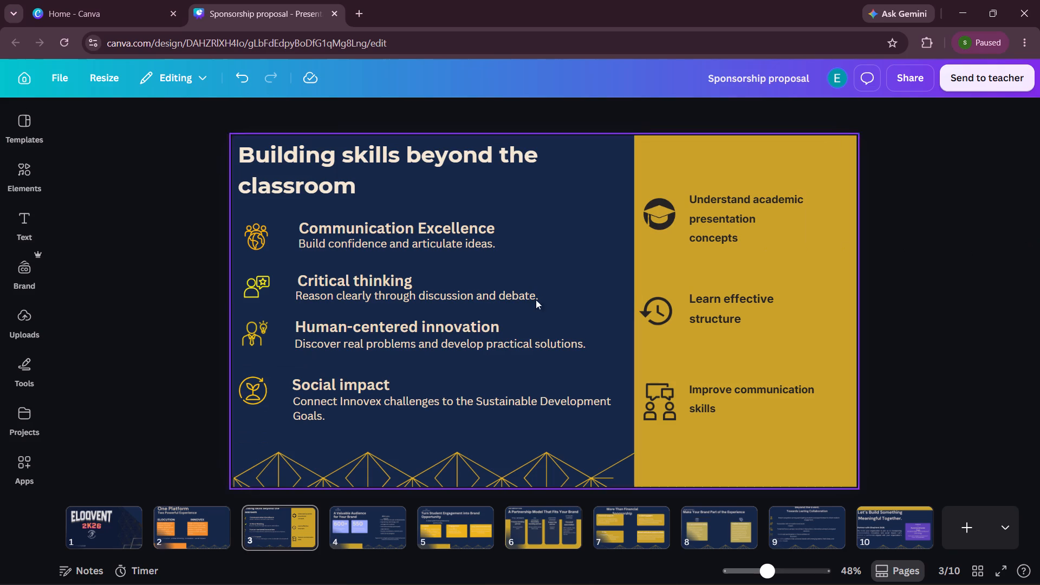
Group the Social impact heading with its description.
{"action": "left_click", "coordinate": [366, 402]}
{"action": "left_click", "coordinate": [345, 391], "text": "shift"}
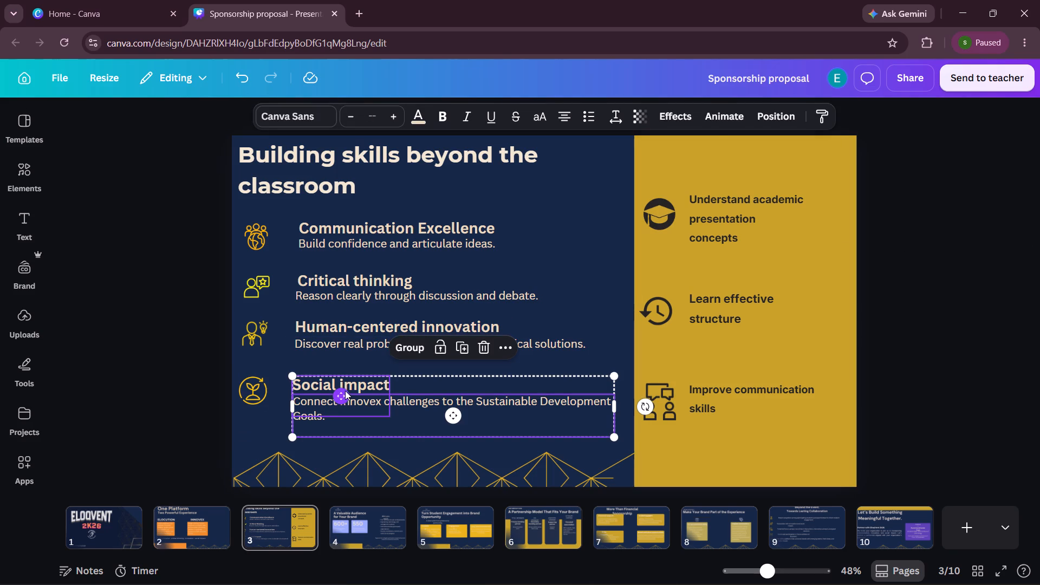
{"action": "left_click", "coordinate": [409, 350]}
{"action": "left_click", "coordinate": [984, 309]}
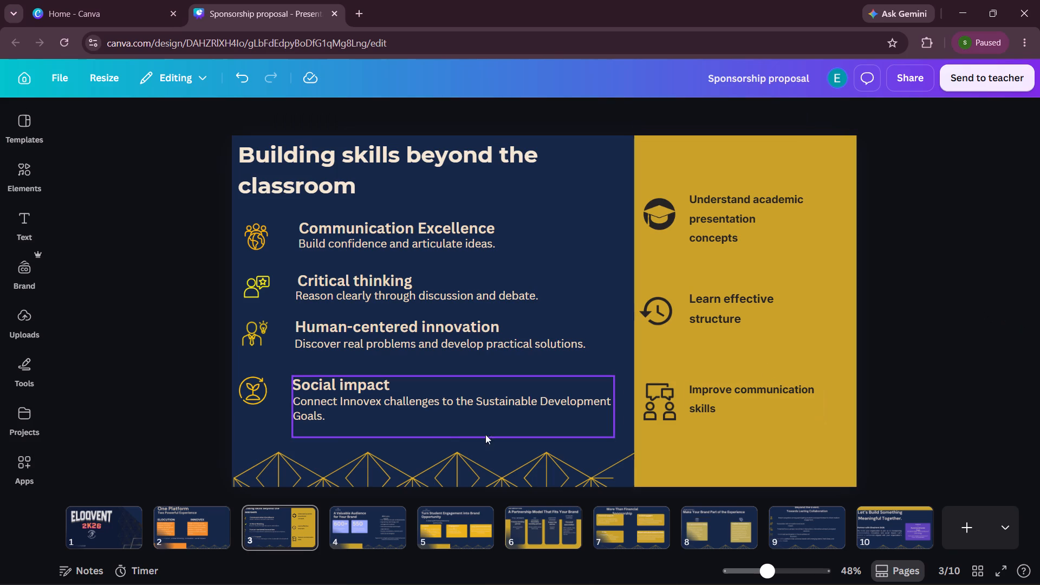
Move the Social impact text group slightly up and left, and shift its circled-plant icon slightly right.
{"action": "left_click", "coordinate": [335, 408]}
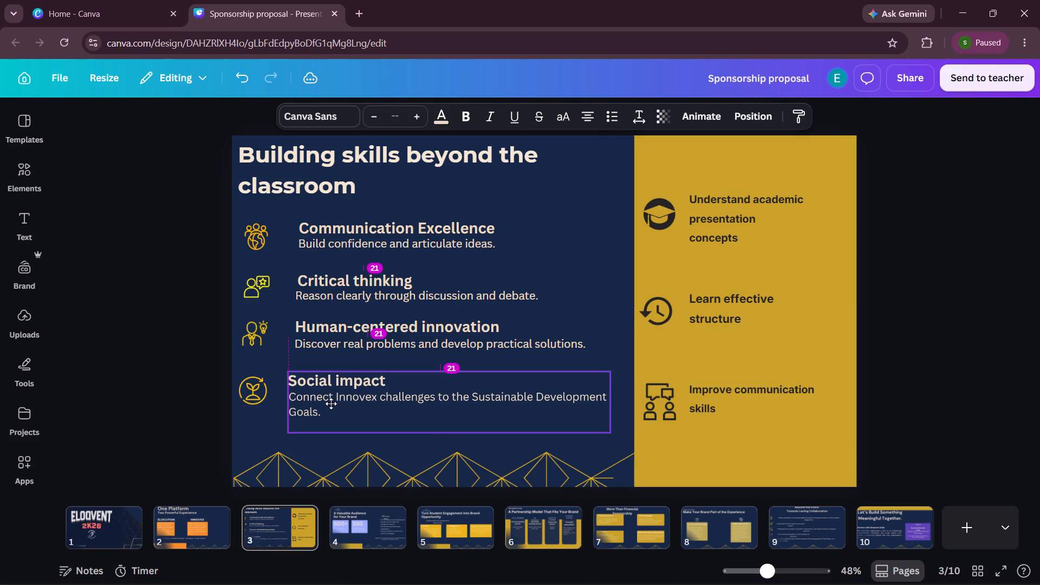
{"action": "left_click", "coordinate": [192, 348]}
{"action": "left_click", "coordinate": [246, 393]}
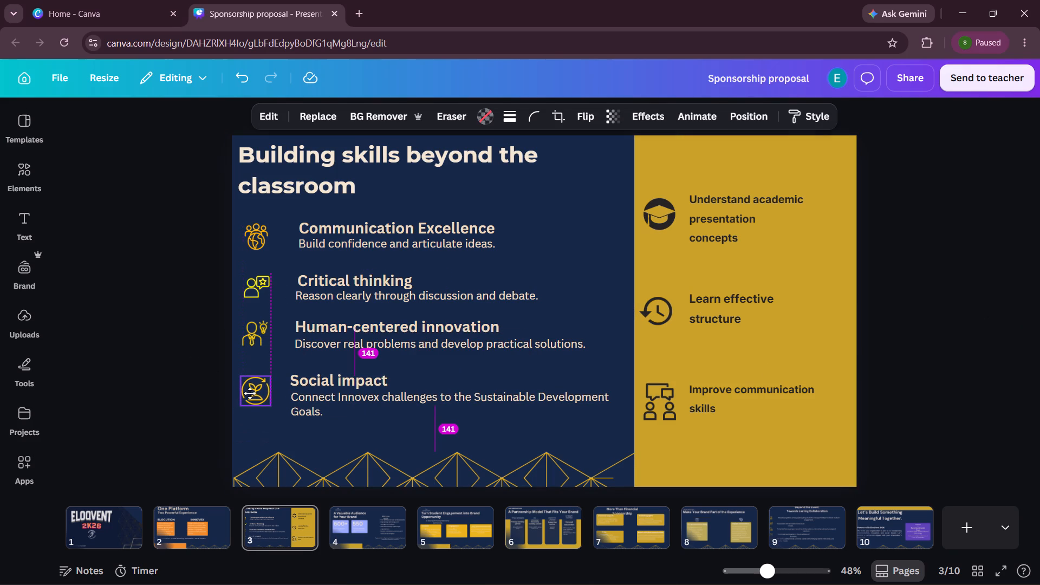
{"action": "left_click", "coordinate": [365, 341], "text": "shift"}
{"action": "double_click", "coordinate": [165, 298]}
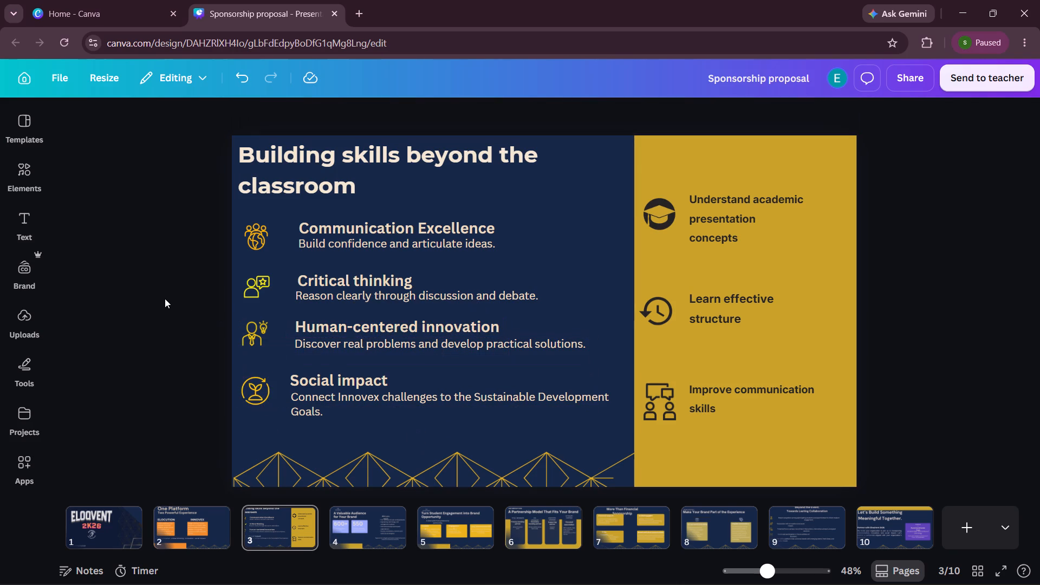
Group the Human-centered innovation heading with its description.
{"action": "left_click", "coordinate": [383, 348], "text": "shift"}
{"action": "left_click", "coordinate": [366, 328], "text": "shift"}
{"action": "left_click", "coordinate": [400, 293]}
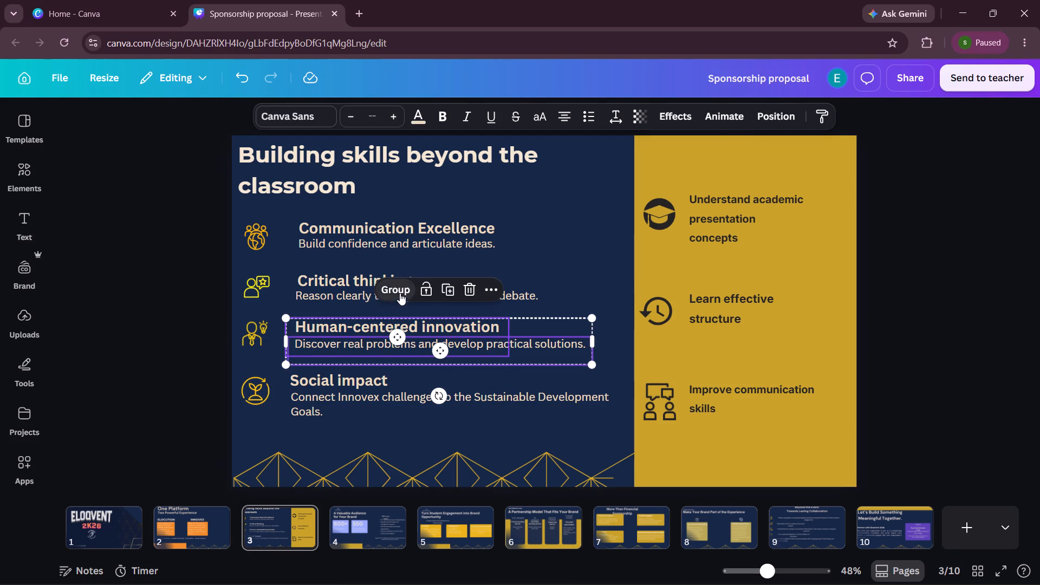
{"action": "left_click", "coordinate": [152, 345]}
Move the Human-centered innovation group slightly left and down to line up with Social impact, and adjust its lightbulb icon to match.
{"action": "left_click", "coordinate": [366, 343]}
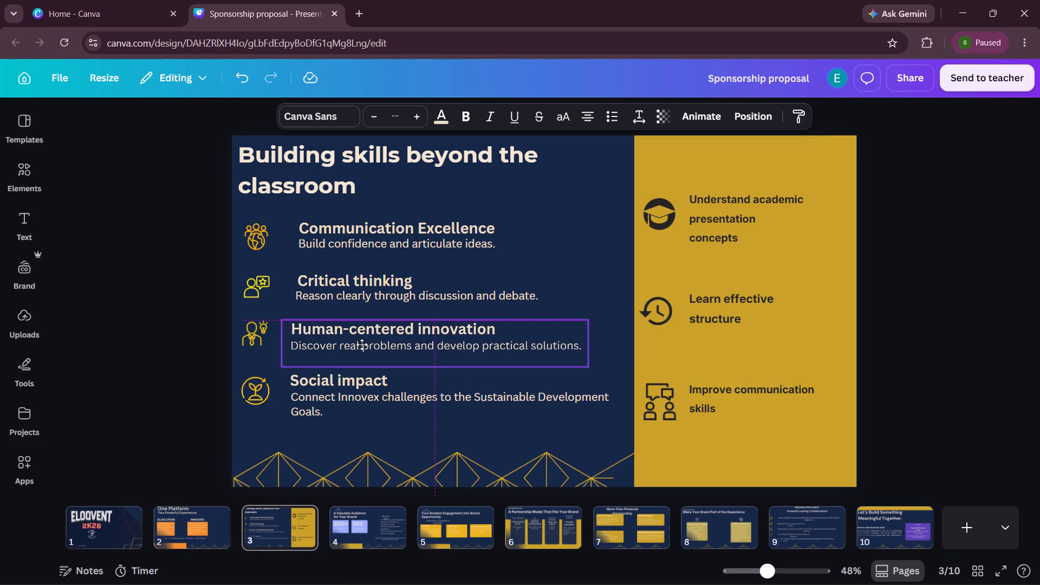
{"action": "left_click", "coordinate": [186, 327]}
{"action": "left_click", "coordinate": [262, 334]}
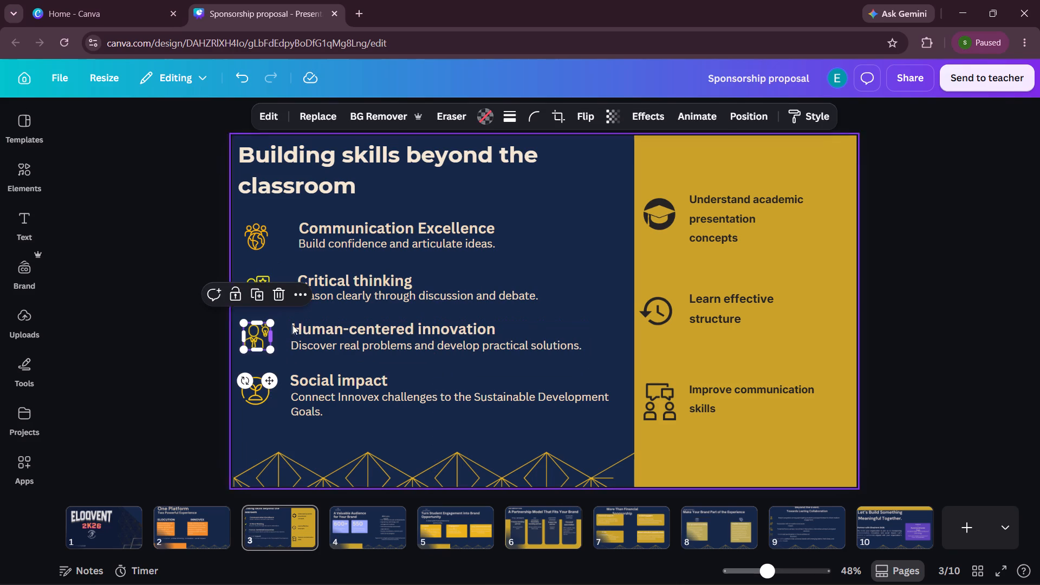
{"action": "left_click", "coordinate": [149, 222]}
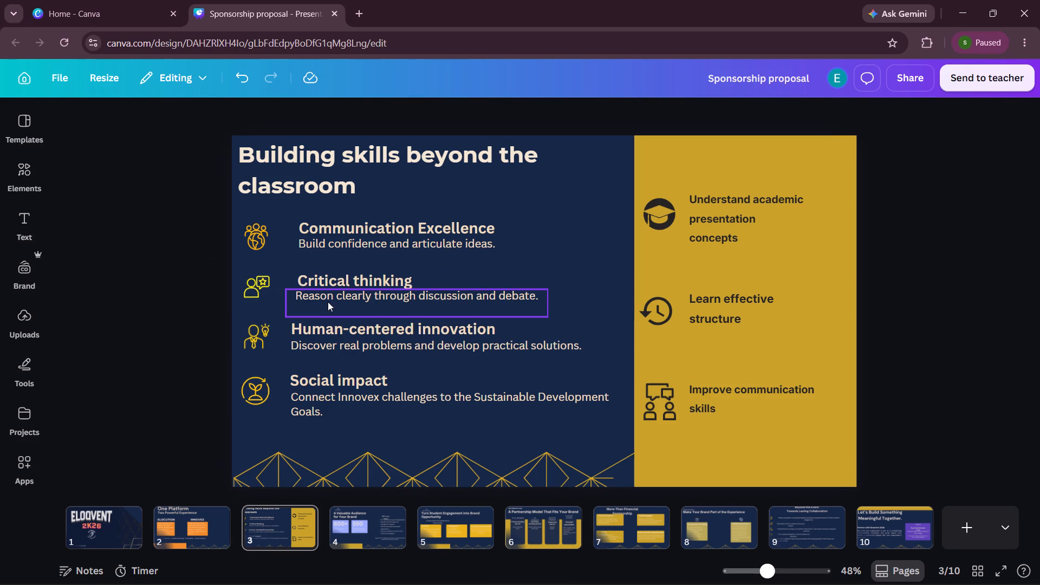
Move the Critical thinking heading slightly left to line up with the Human-centered innovation heading.
{"action": "left_click", "coordinate": [353, 282], "text": "shift"}
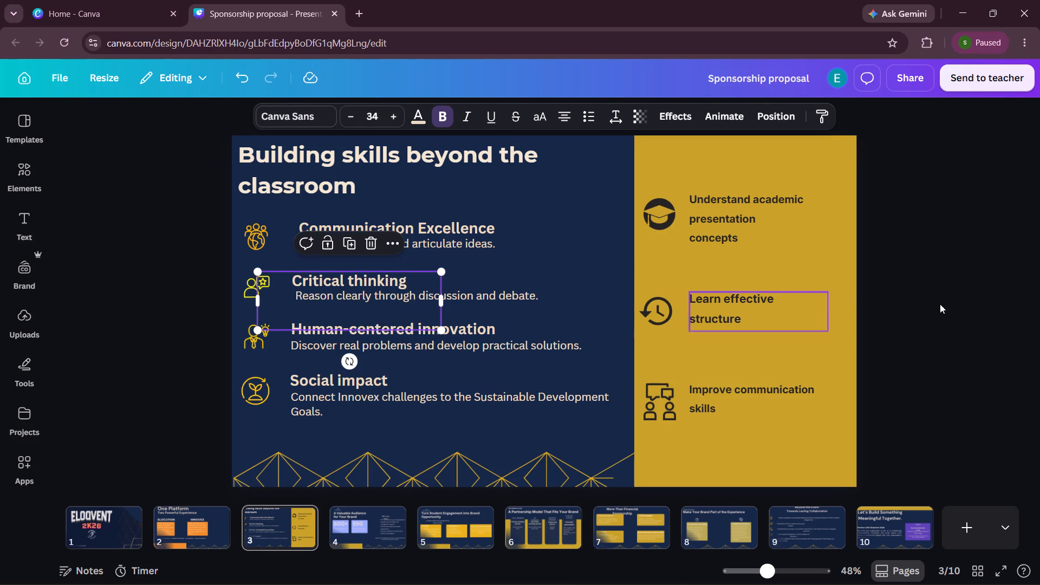
{"action": "left_click", "coordinate": [924, 288]}
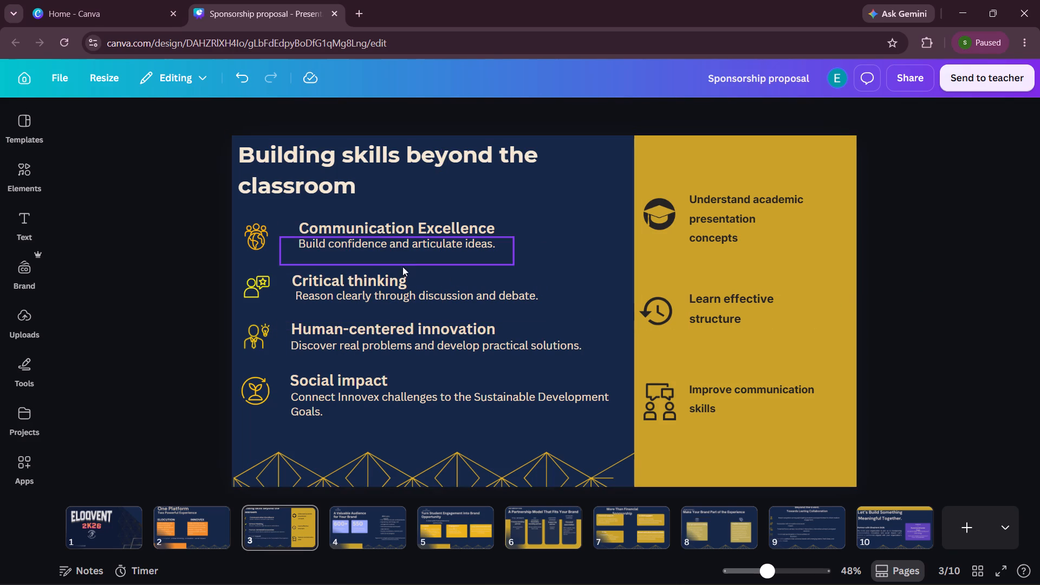
Nudge the Critical thinking heading slightly right and up so it lines up with its description's left edge.
{"action": "left_click", "coordinate": [340, 281]}
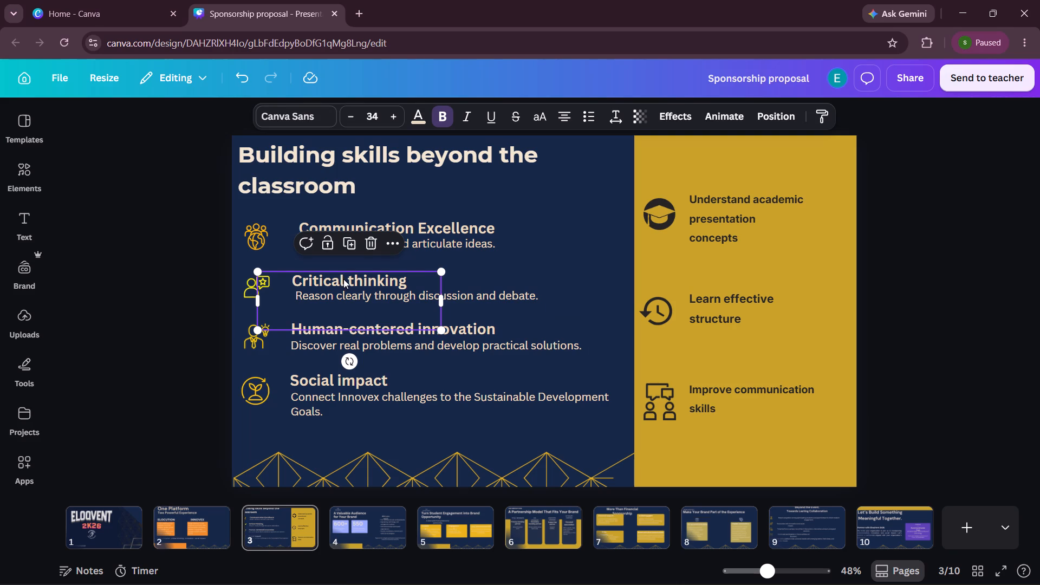
{"action": "key", "text": "Right"}
{"action": "key", "text": "Right"}
{"action": "key", "text": "Right"}
{"action": "key", "text": "Right"}
{"action": "key", "text": "Right"}
{"action": "key", "text": "Up"}
{"action": "key", "text": "Right"}
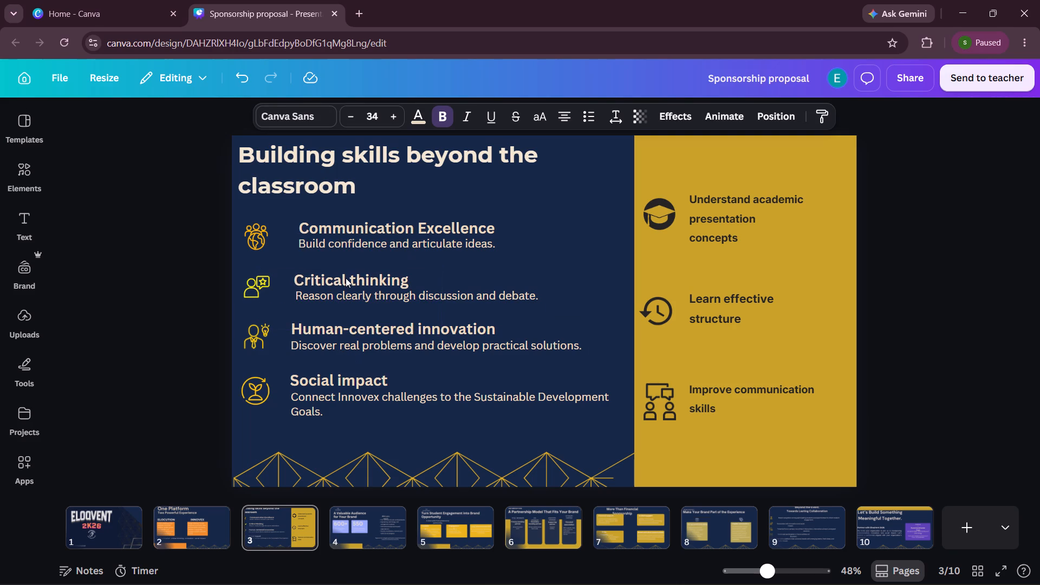
{"action": "key", "text": "Right"}
{"action": "left_click", "coordinate": [935, 268]}
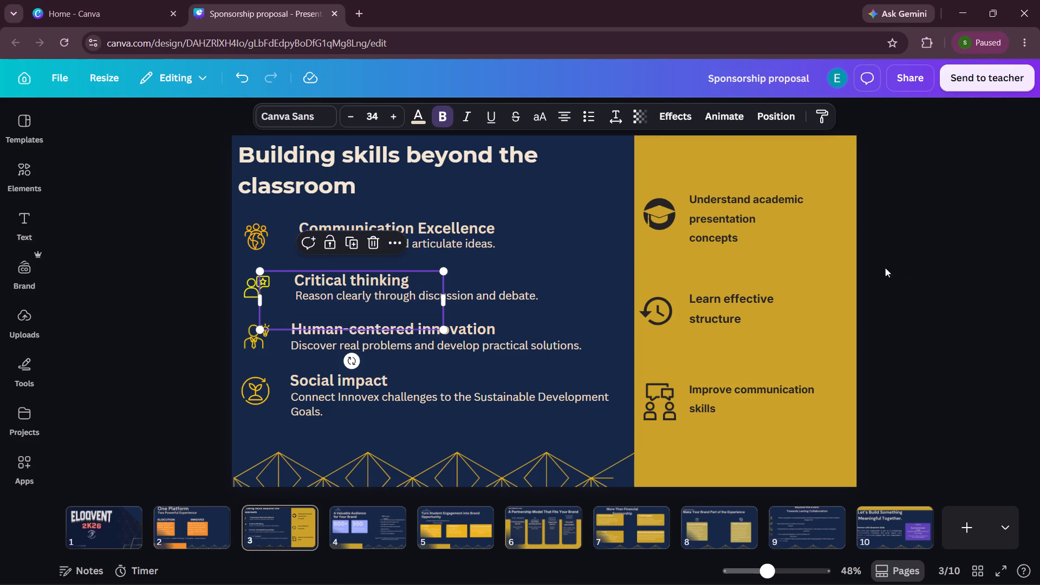
{"action": "left_click", "coordinate": [383, 274]}
{"action": "key", "text": "Right"}
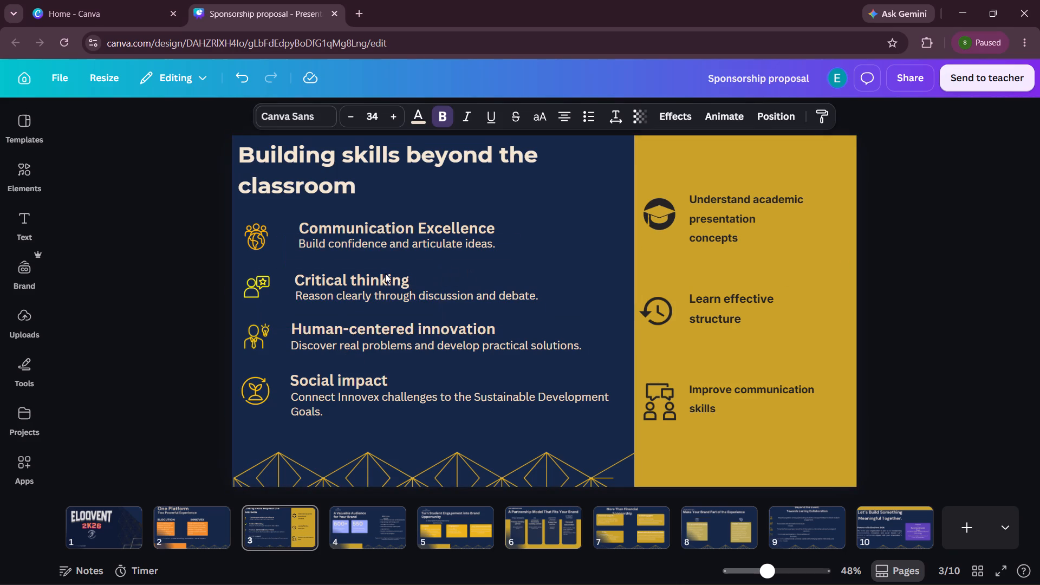
{"action": "key", "text": "Right"}
{"action": "key", "text": "Up"}
{"action": "left_click", "coordinate": [862, 248]}
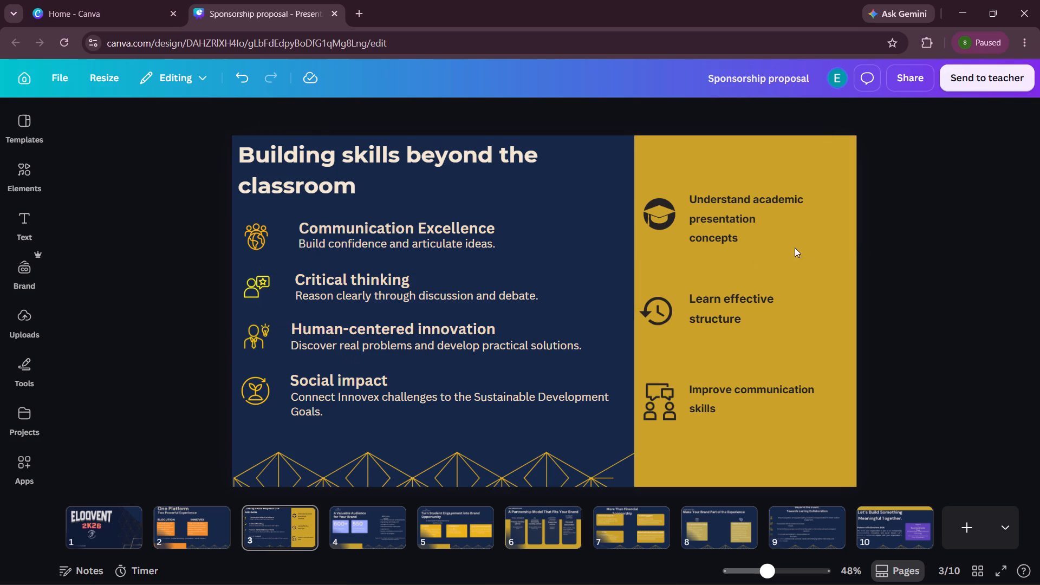
Group the Critical thinking heading with its description.
{"action": "left_click", "coordinate": [314, 279], "text": "ctrl"}
{"action": "left_click", "coordinate": [321, 299], "text": "ctrl"}
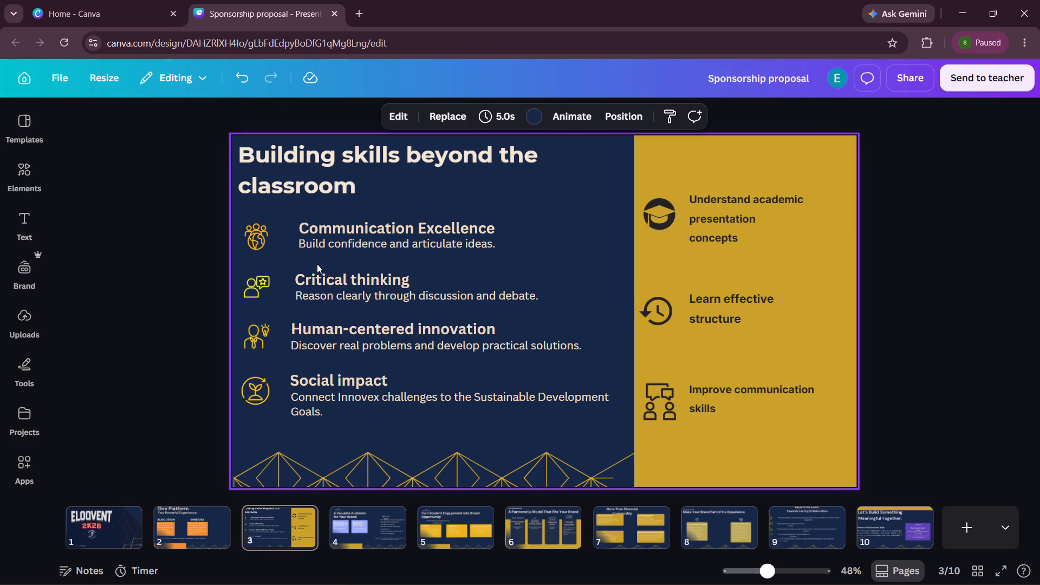
{"action": "left_click", "coordinate": [328, 278], "text": "shift"}
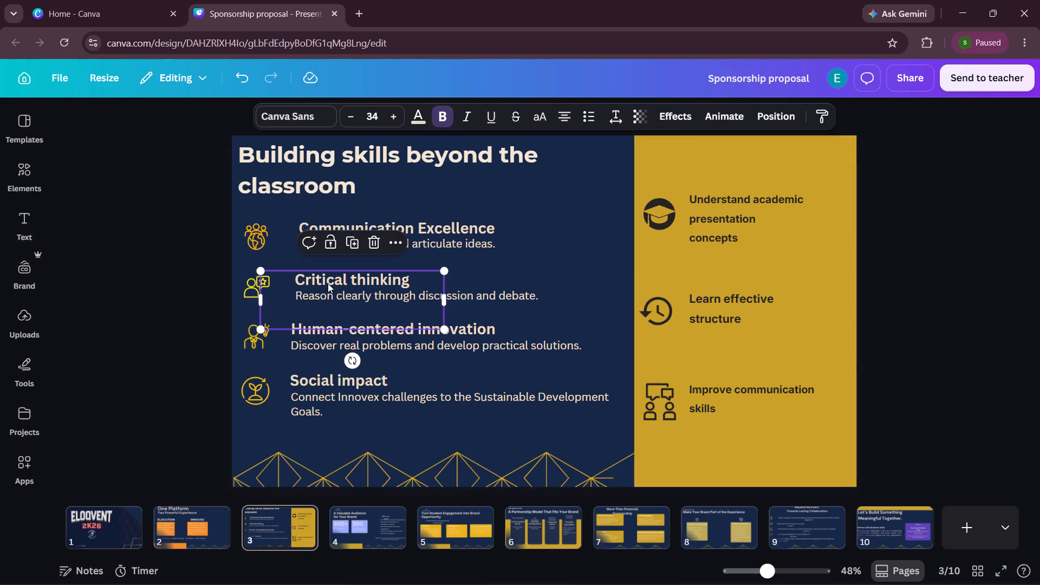
{"action": "left_click", "coordinate": [325, 290], "text": "shift"}
{"action": "left_click", "coordinate": [353, 246], "text": "shift"}
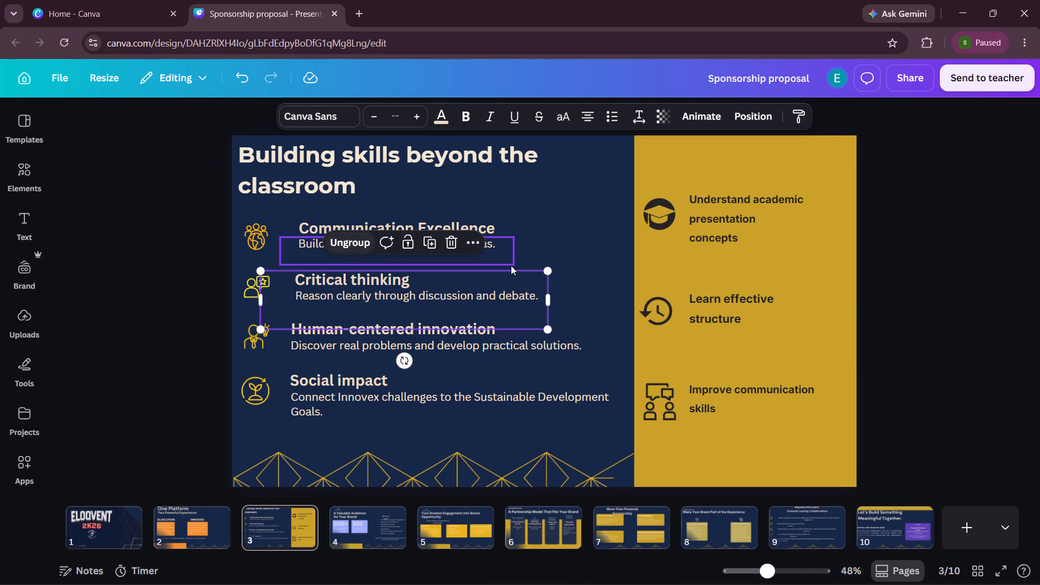
{"action": "left_click", "coordinate": [972, 302]}
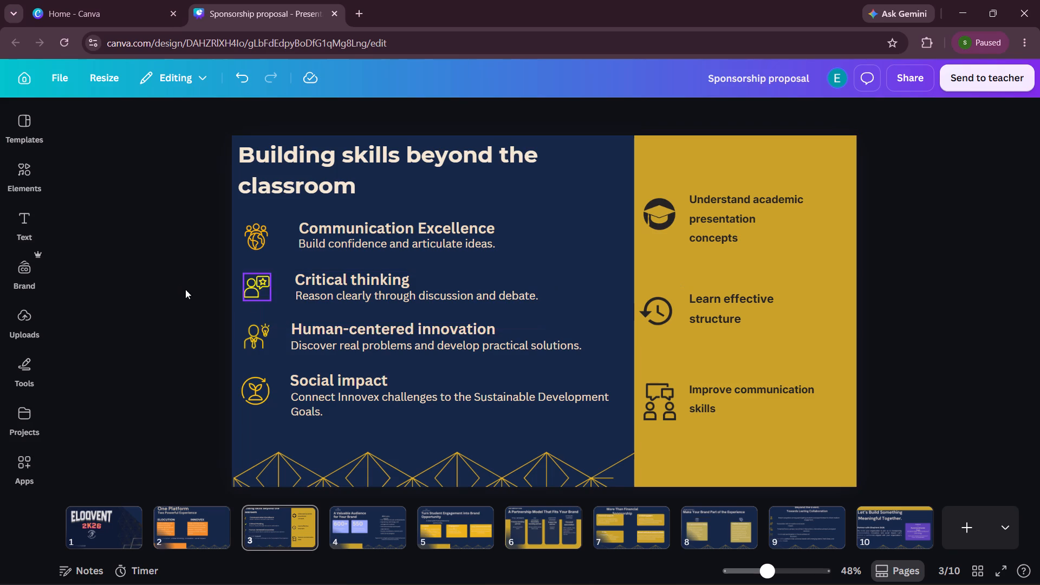
Move the person-with-star icon beside Critical thinking slightly right, closer to its text.
{"action": "left_click", "coordinate": [253, 287]}
{"action": "key", "text": "Right"}
{"action": "key", "text": "Right"}
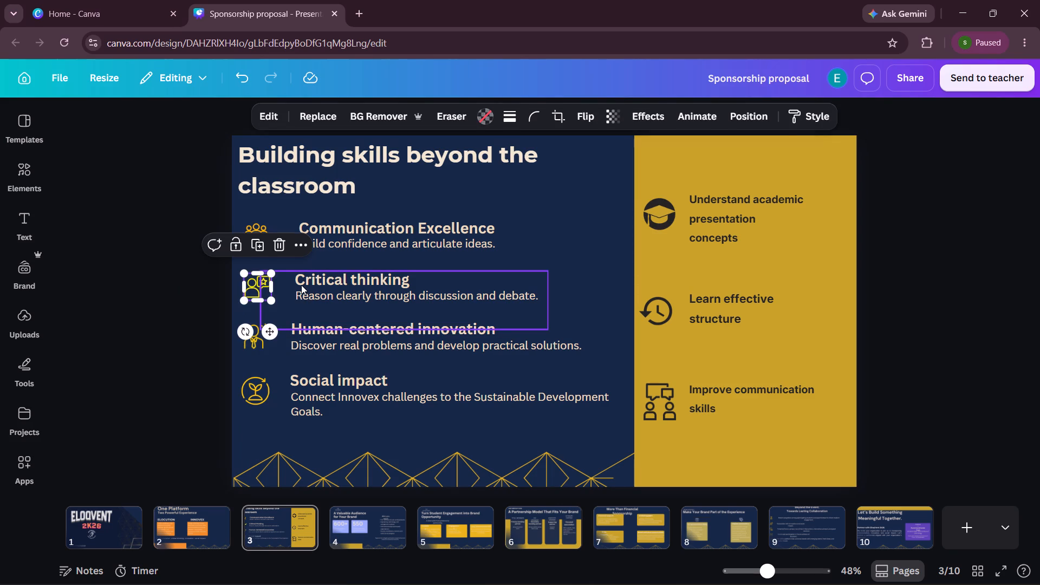
{"action": "key", "text": "Right"}
{"action": "key", "text": "Right"}
{"action": "key", "text": "Right"}
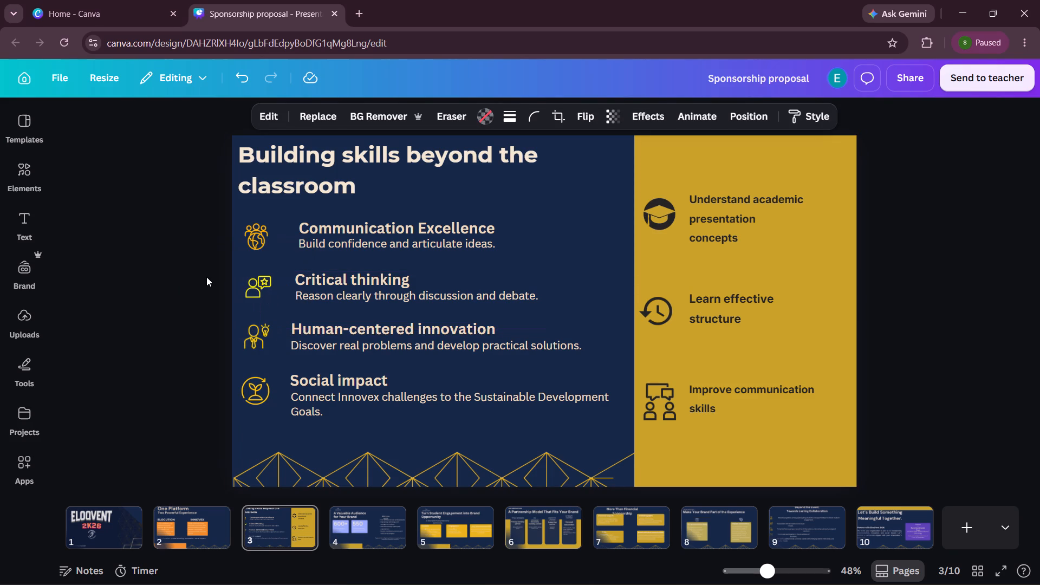
{"action": "key", "text": "Right"}
{"action": "key", "text": "Right"}
{"action": "key", "text": "Right"}
{"action": "key", "text": "Right"}
{"action": "key", "text": "Right"}
{"action": "key", "text": "Right"}
{"action": "key", "text": "Right"}
{"action": "key", "text": "Up"}
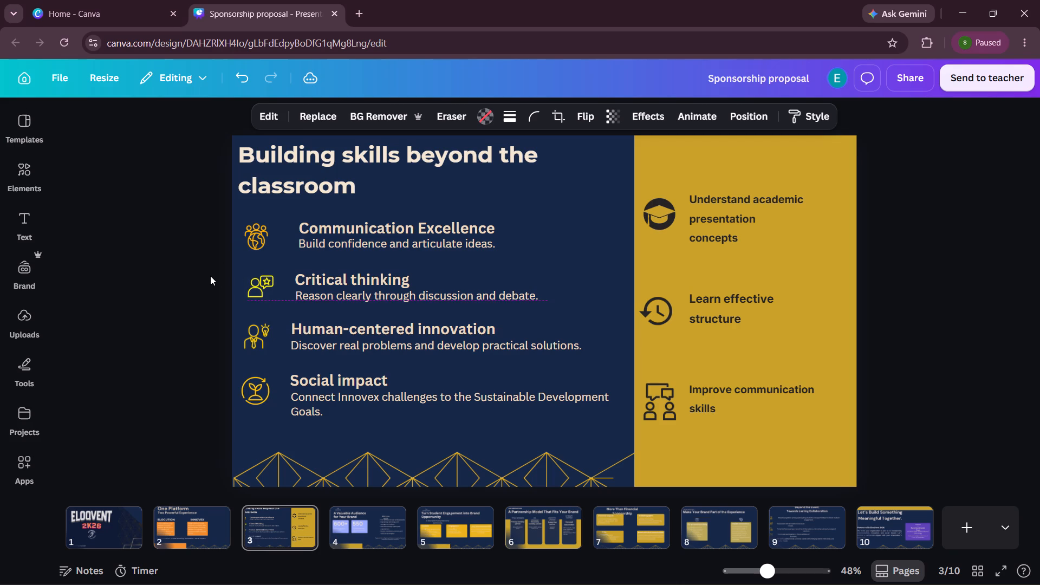
{"action": "key", "text": "Down"}
{"action": "left_click", "coordinate": [200, 259]}
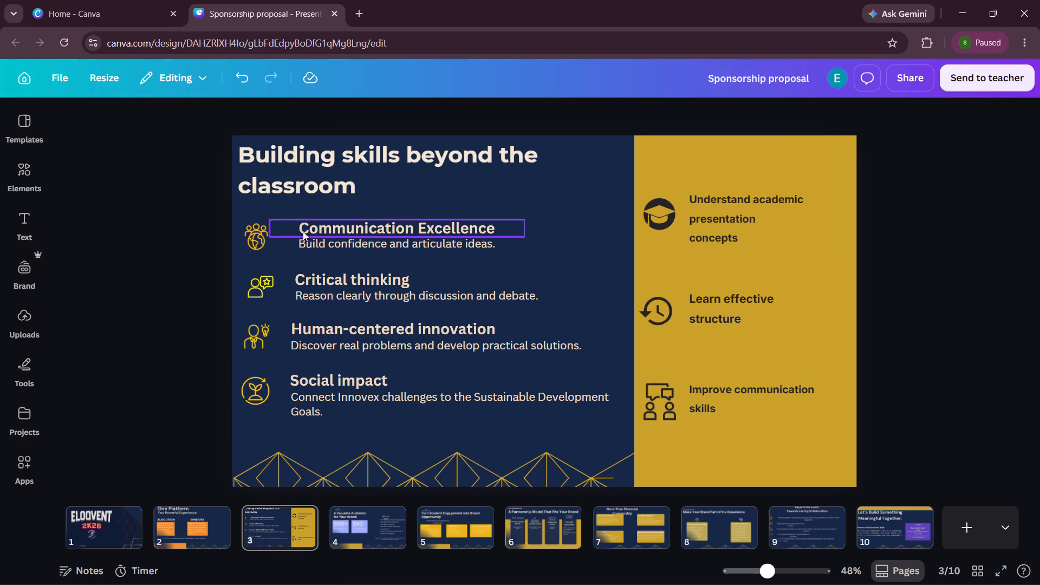
Move the people-and-globe icon beside Communication Excellence slightly right to line up with the Critical thinking icon.
{"action": "left_click", "coordinate": [261, 230]}
{"action": "key", "text": "Right"}
{"action": "key", "text": "Right"}
{"action": "key", "text": "Right"}
{"action": "key", "text": "Right"}
{"action": "key", "text": "Right"}
{"action": "key", "text": "Right"}
{"action": "key", "text": "Right"}
{"action": "key", "text": "Right"}
{"action": "key", "text": "Right"}
{"action": "key", "text": "Right"}
{"action": "key", "text": "Right"}
{"action": "key", "text": "Right"}
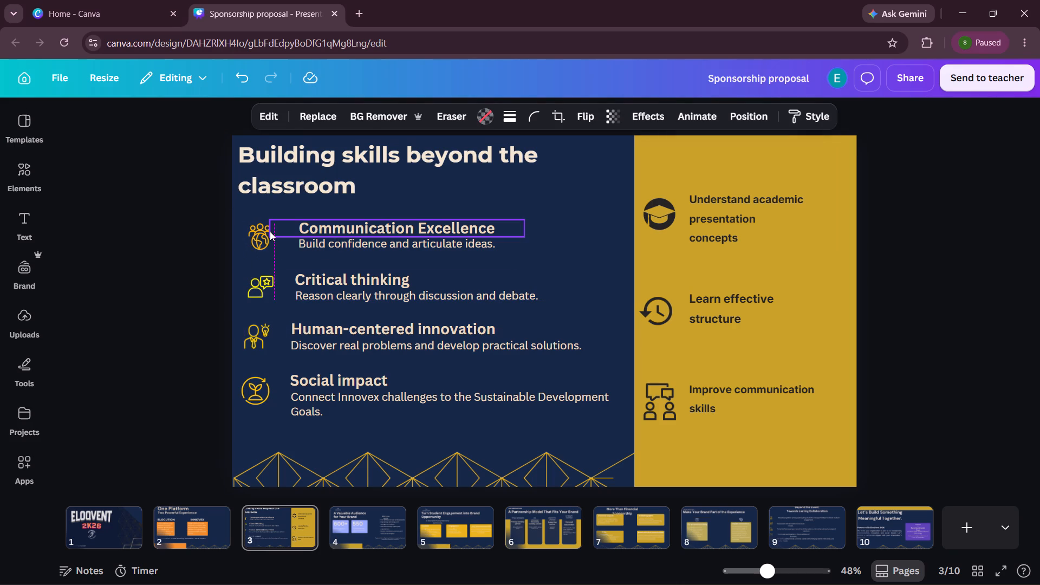
{"action": "key", "text": "Right"}
{"action": "left_click", "coordinate": [150, 298]}
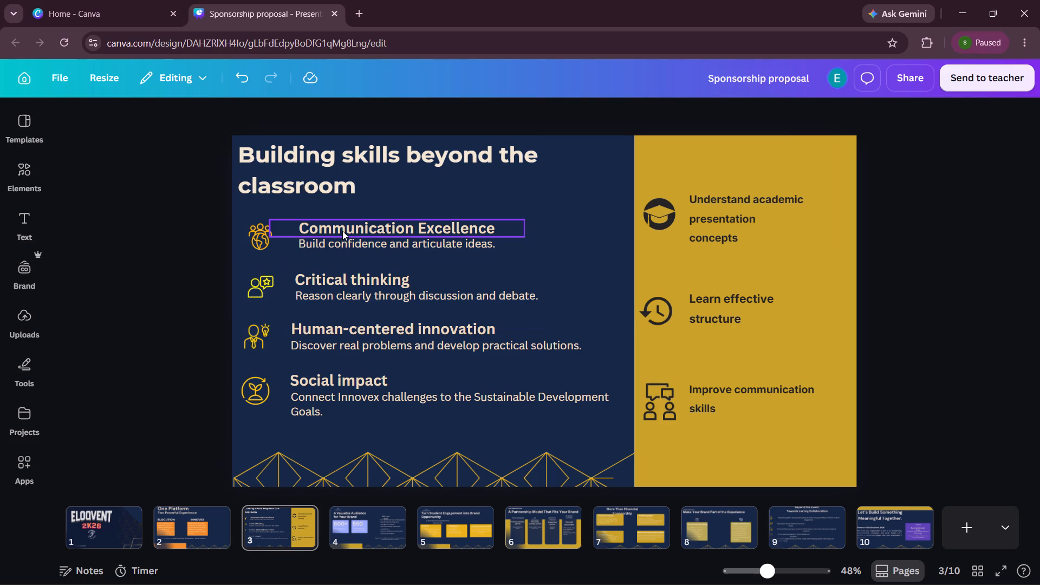
Nudge the "Build confidence and articulate ideas." description slightly right under the Communication Excellence heading.
{"action": "left_click", "coordinate": [342, 231], "text": "shift"}
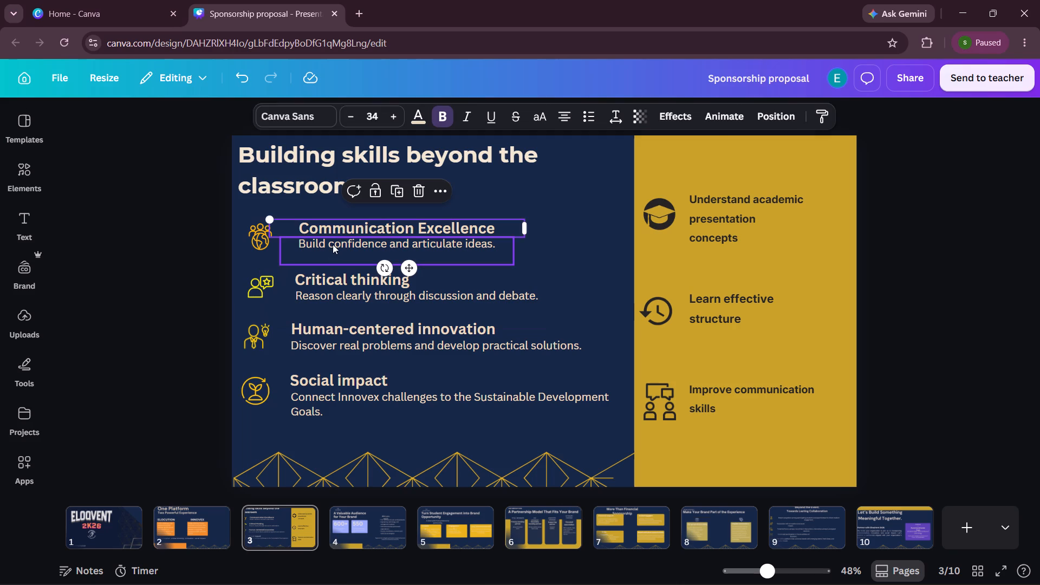
{"action": "left_click", "coordinate": [201, 248]}
{"action": "left_click", "coordinate": [309, 240]}
{"action": "key", "text": "Right"}
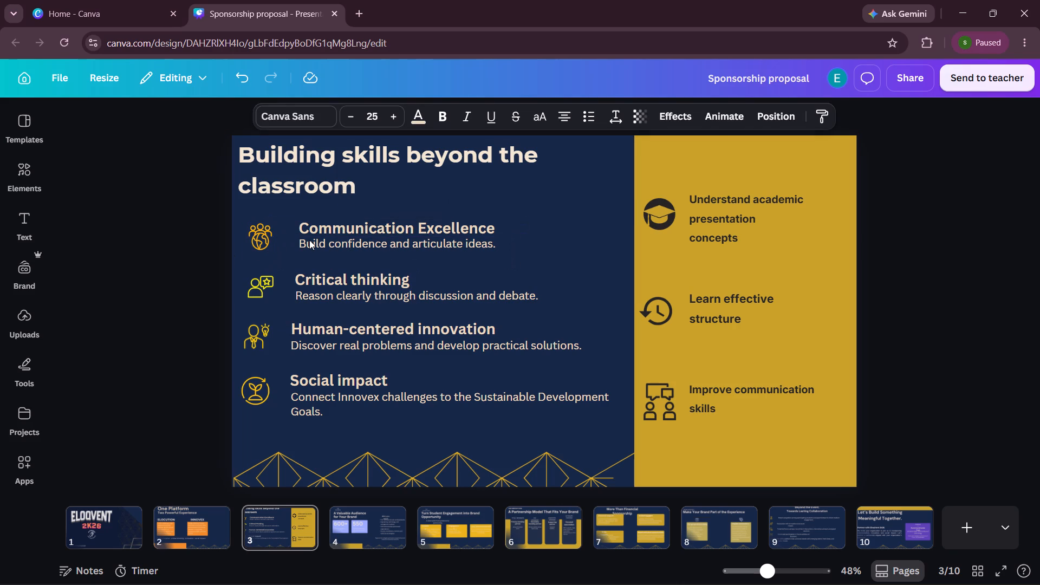
{"action": "key", "text": "Right"}
{"action": "key", "text": "Right"}
{"action": "left_click", "coordinate": [196, 267]}
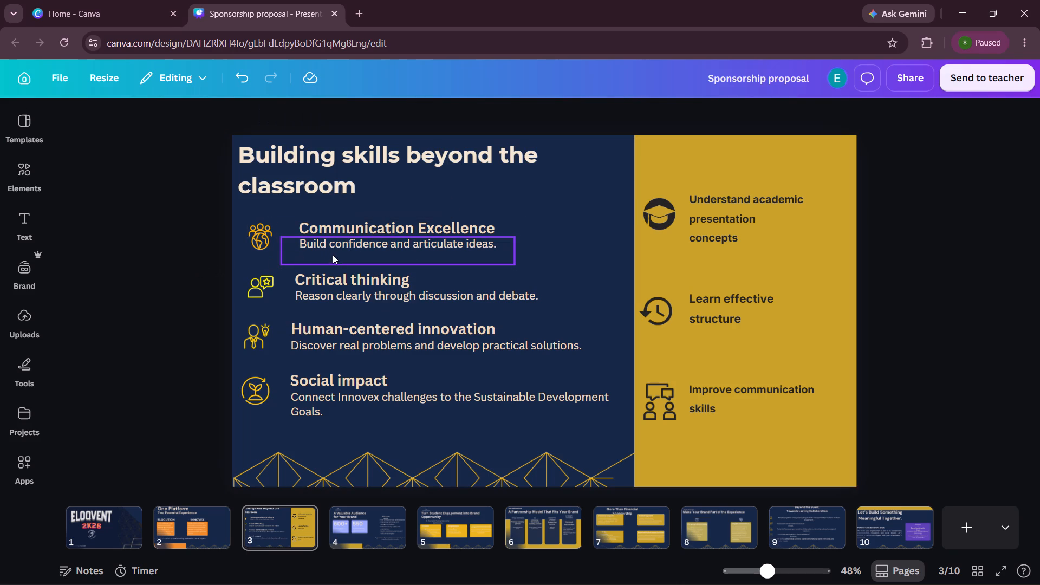
Move the Critical thinking group slightly left to line up with the Human-centered innovation text.
{"action": "left_click", "coordinate": [331, 286]}
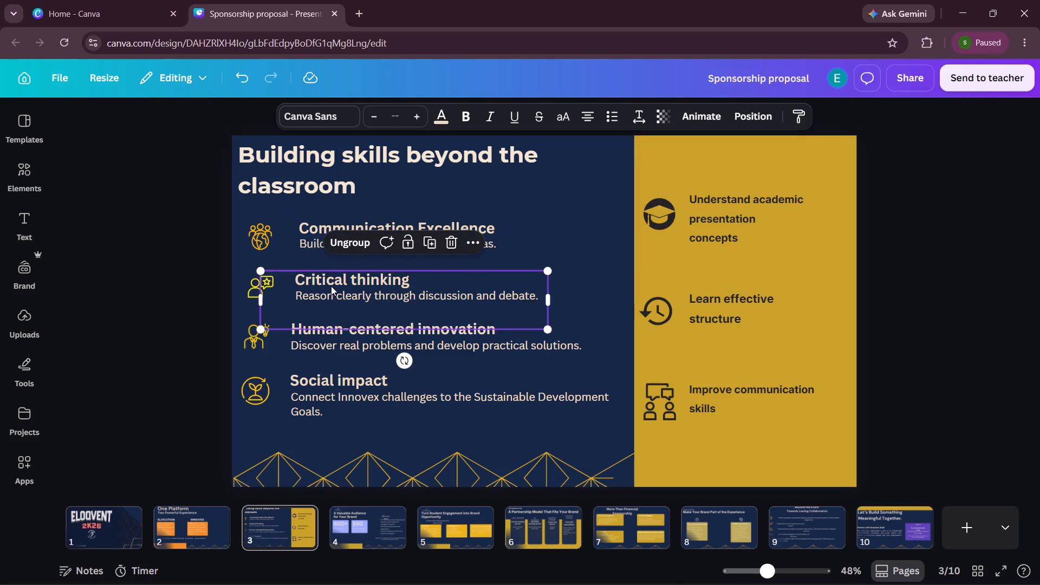
{"action": "key", "text": "Left"}
{"action": "key", "text": "Left"}
{"action": "key", "text": "Left"}
{"action": "key", "text": "Left"}
{"action": "key", "text": "Left"}
{"action": "key", "text": "Left"}
{"action": "key", "text": "Left"}
{"action": "key", "text": "Left"}
{"action": "key", "text": "Left"}
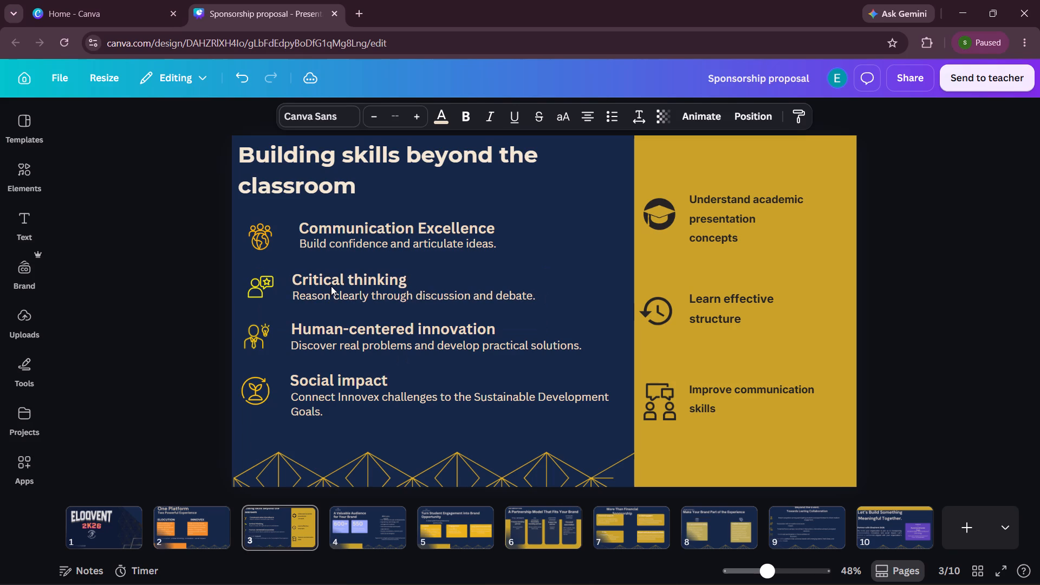
{"action": "key", "text": "Left"}
{"action": "key", "text": "Left"}
{"action": "left_click", "coordinate": [160, 250]}
Group the Communication Excellence heading with its description.
{"action": "left_click", "coordinate": [324, 244]}
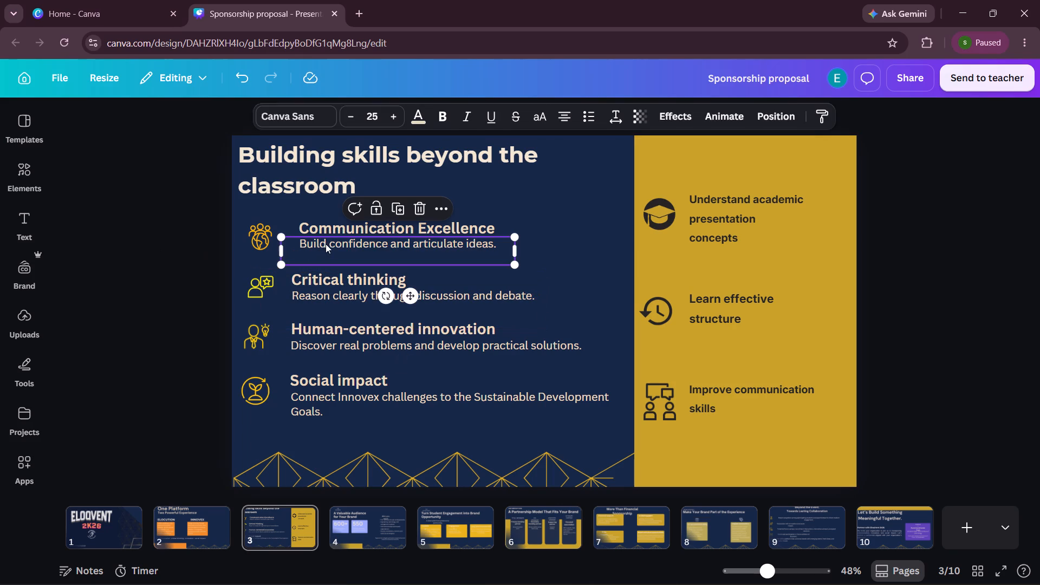
{"action": "left_click", "coordinate": [320, 225], "text": "shift"}
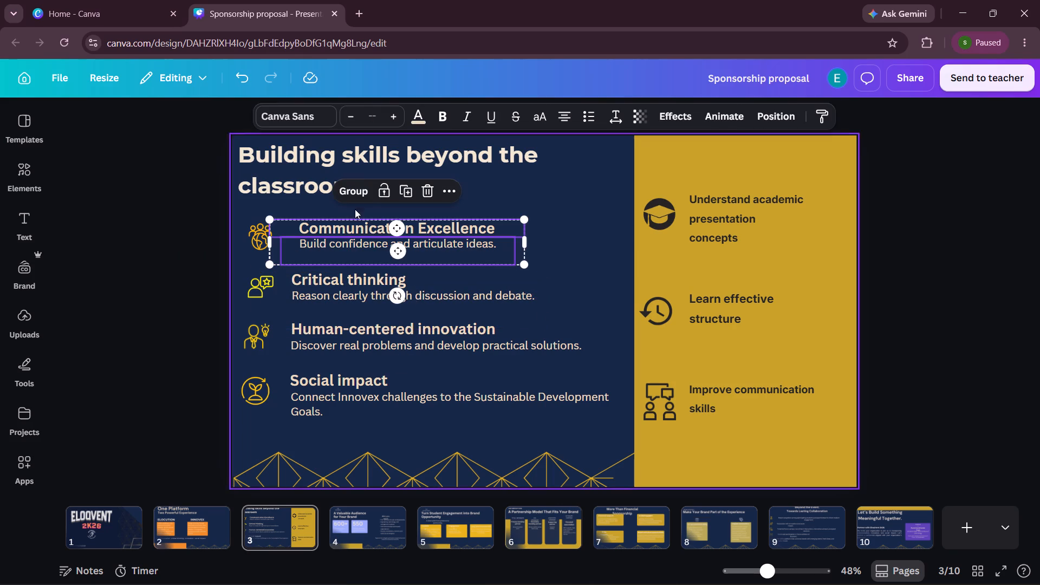
{"action": "left_click", "coordinate": [364, 193]}
{"action": "left_click", "coordinate": [129, 209]}
Move the Communication Excellence group left to line up with the Critical thinking text below it.
{"action": "left_click", "coordinate": [331, 236]}
{"action": "key", "text": "Left"}
{"action": "key", "text": "Left"}
{"action": "key", "text": "Left"}
{"action": "key", "text": "Left"}
{"action": "key", "text": "Left"}
{"action": "key", "text": "Left"}
{"action": "key", "text": "Left"}
{"action": "key", "text": "Left"}
{"action": "key", "text": "Left"}
{"action": "key", "text": "Left"}
{"action": "key", "text": "Left"}
{"action": "key", "text": "Left"}
{"action": "key", "text": "Left"}
{"action": "key", "text": "Left"}
{"action": "key", "text": "Left"}
{"action": "key", "text": "Left"}
{"action": "key", "text": "Left"}
{"action": "key", "text": "Left"}
{"action": "key", "text": "Left"}
{"action": "key", "text": "Left"}
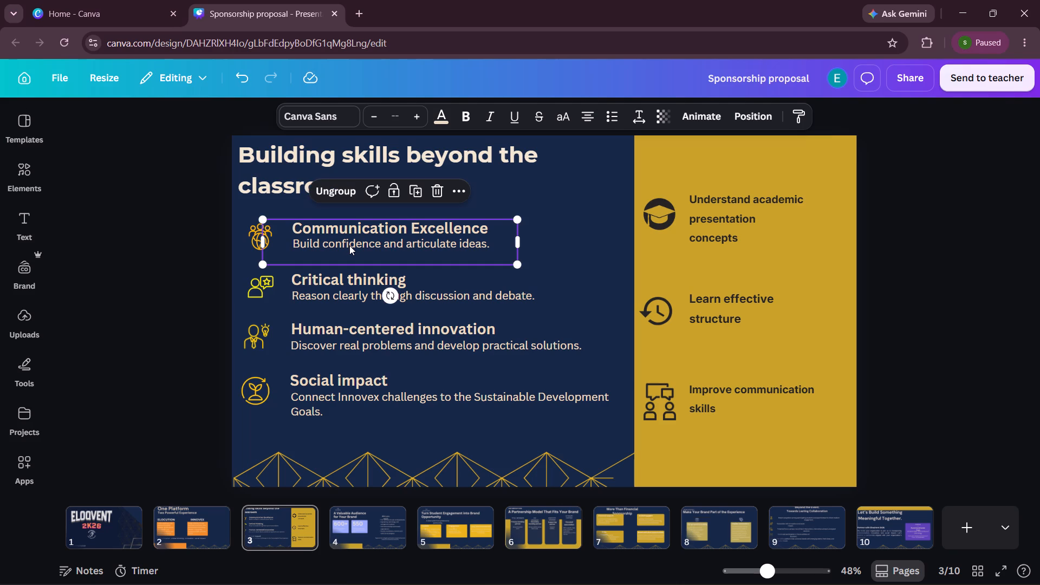
{"action": "left_click", "coordinate": [199, 314]}
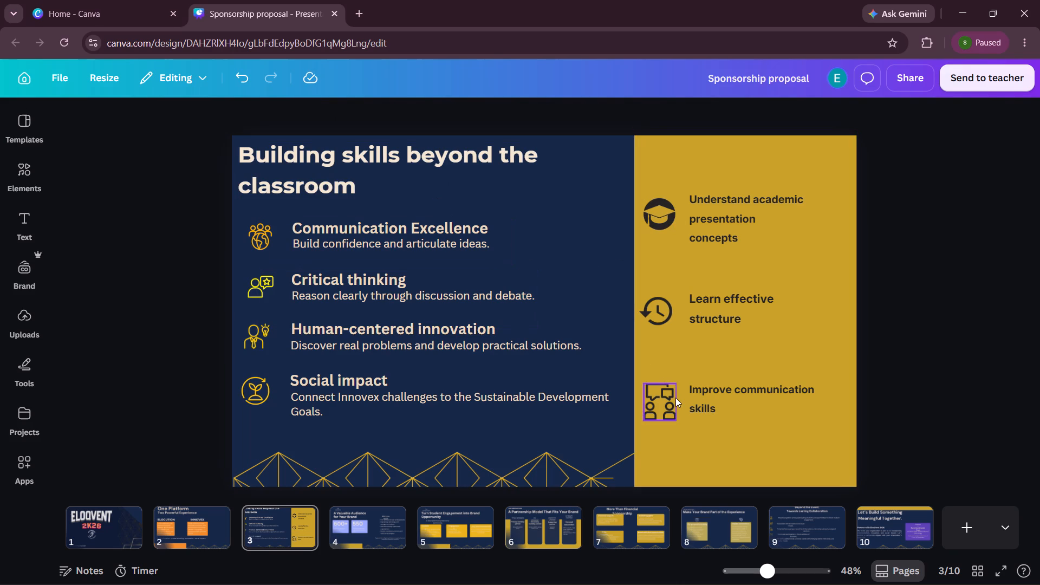
On slide 4, widen THE AUDIENCE label to fit on one line and shift it slightly up and left.
{"action": "left_click", "coordinate": [345, 535]}
{"action": "left_click", "coordinate": [295, 158]}
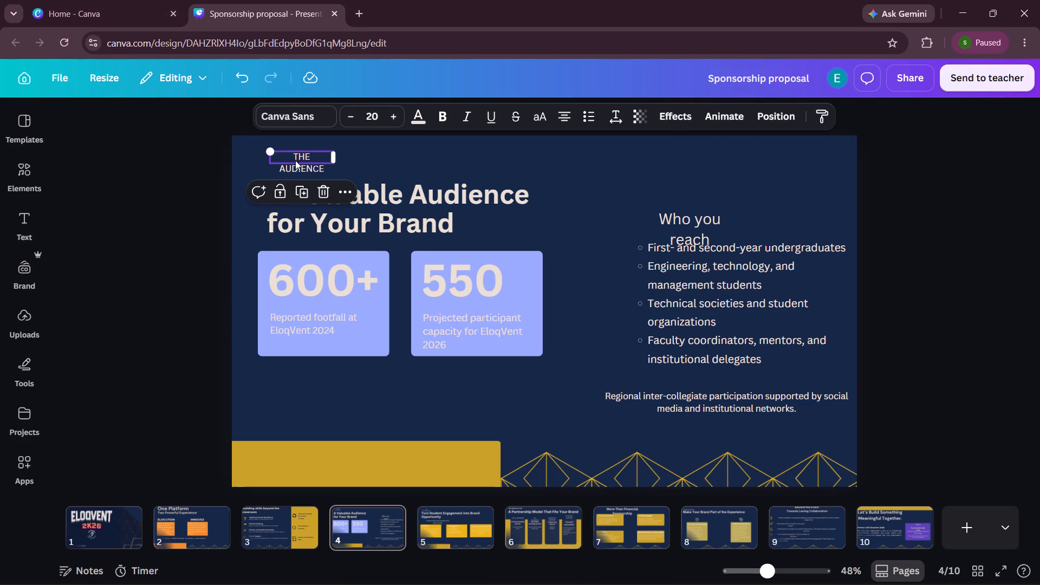
{"action": "left_click_drag", "start_coordinate": [335, 156], "coordinate": [348, 159]}
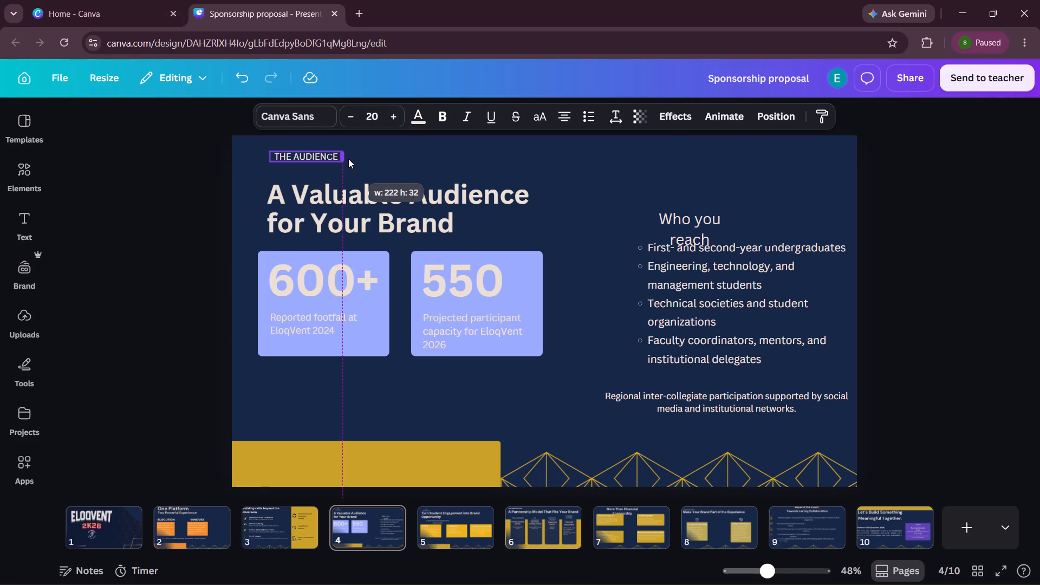
{"action": "left_click_drag", "start_coordinate": [348, 159], "coordinate": [347, 160]}
{"action": "left_click", "coordinate": [141, 160]}
{"action": "left_click", "coordinate": [311, 161]}
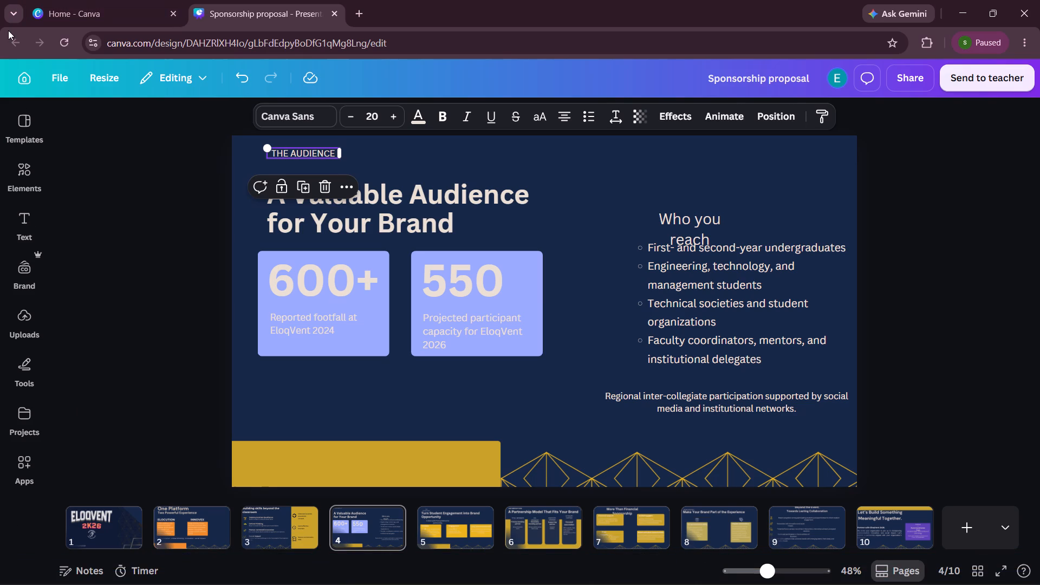
{"action": "left_click", "coordinate": [120, 169]}
Widen the "A Valuable Audience for Your Brand" title box so that "for" fits on the first line.
{"action": "left_click", "coordinate": [400, 222]}
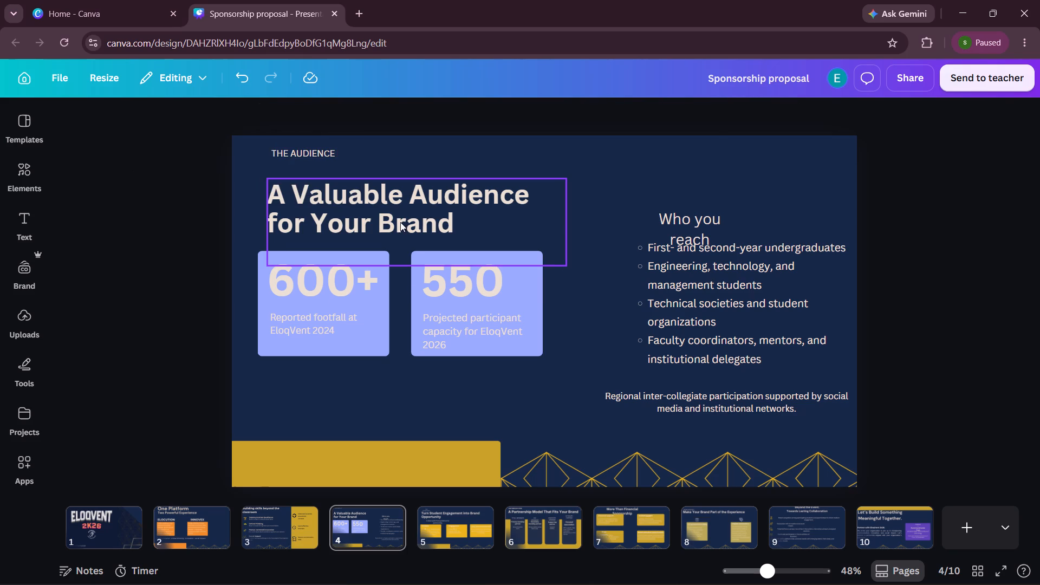
{"action": "left_click_drag", "start_coordinate": [572, 221], "coordinate": [604, 218]}
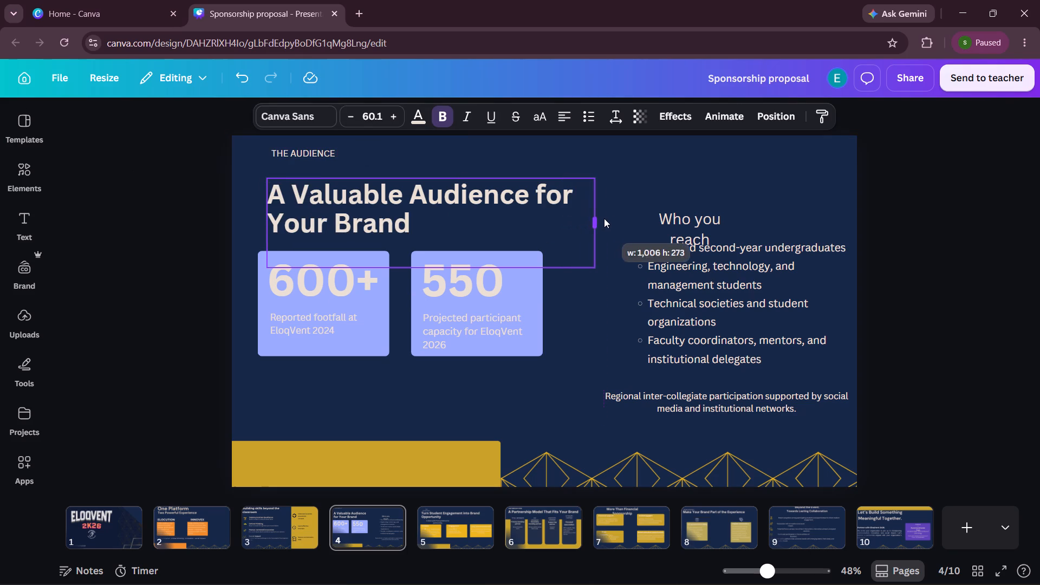
{"action": "left_click_drag", "start_coordinate": [604, 218], "coordinate": [630, 216]}
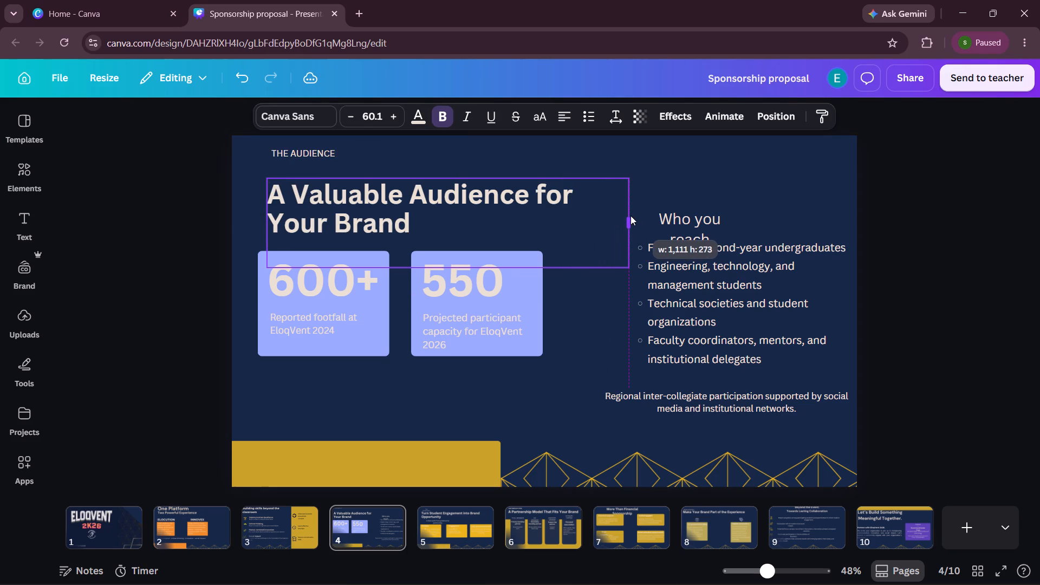
{"action": "left_click_drag", "start_coordinate": [630, 216], "coordinate": [626, 215]}
{"action": "left_click", "coordinate": [908, 216]}
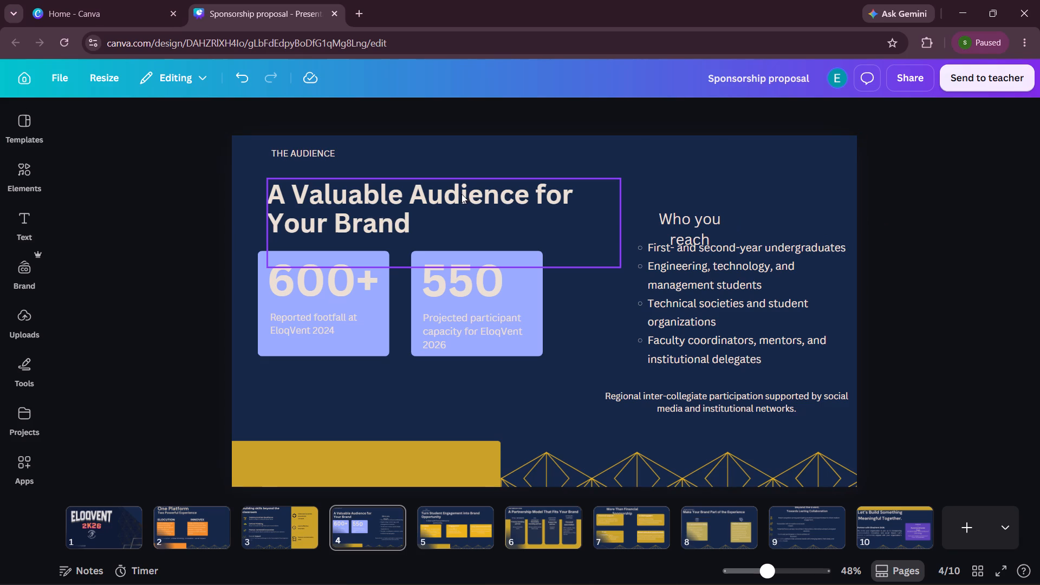
Move the "A Valuable Audience for Your Brand" title up toward THE AUDIENCE label, clear of the two statistic cards.
{"action": "left_click_drag", "start_coordinate": [460, 194], "coordinate": [458, 181]}
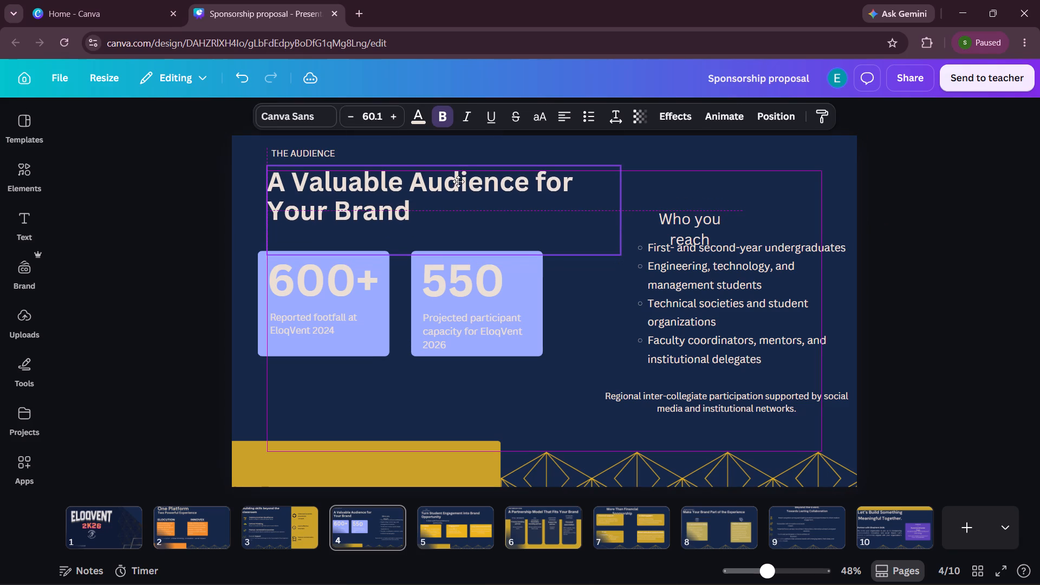
{"action": "left_click_drag", "start_coordinate": [458, 181], "coordinate": [460, 181]}
{"action": "left_click", "coordinate": [919, 211]}
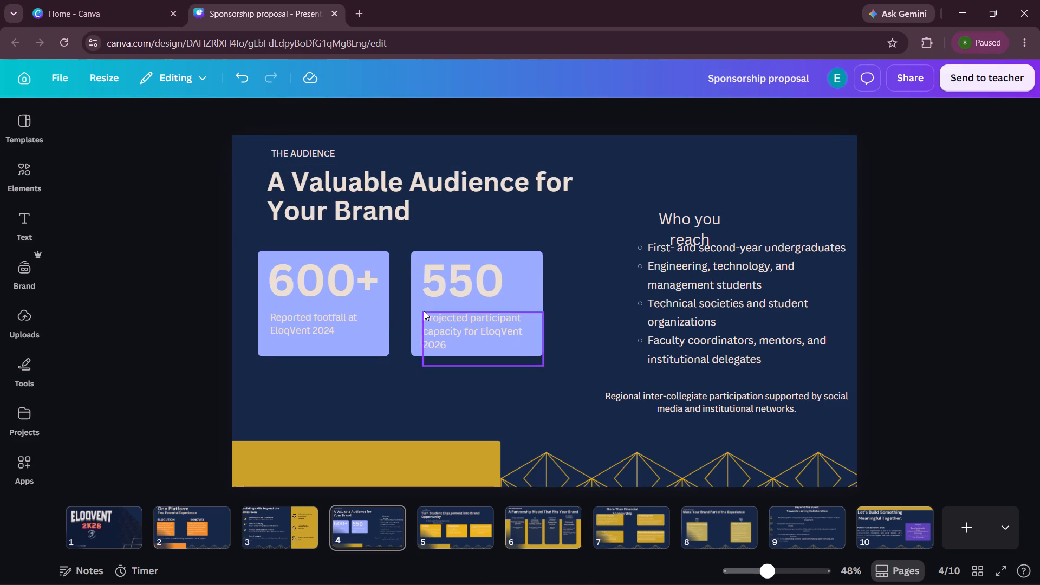
Recolour THE AUDIENCE label and the "A Valuable Audience for Your Brand" title on slide 4 with the beige #E8D8BC.
{"action": "left_click", "coordinate": [322, 154]}
{"action": "left_click", "coordinate": [422, 119]}
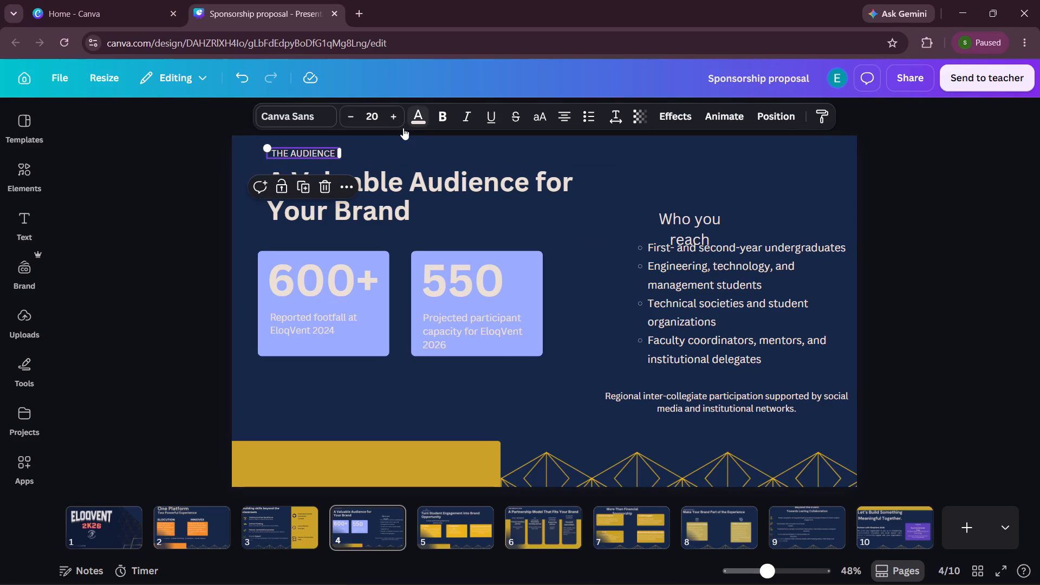
{"action": "left_click", "coordinate": [80, 237]}
{"action": "left_click", "coordinate": [473, 180]}
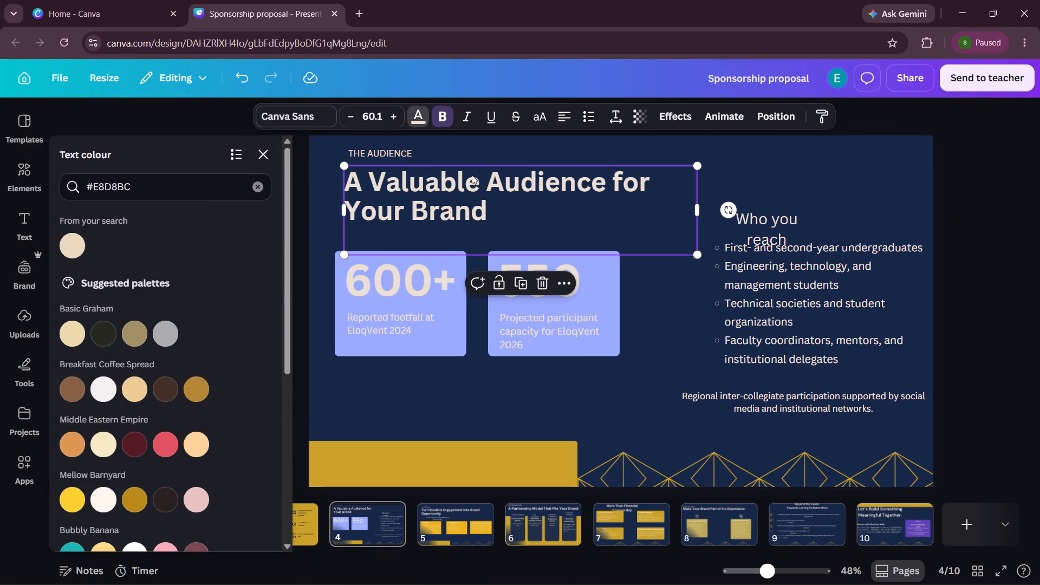
{"action": "left_click", "coordinate": [77, 241]}
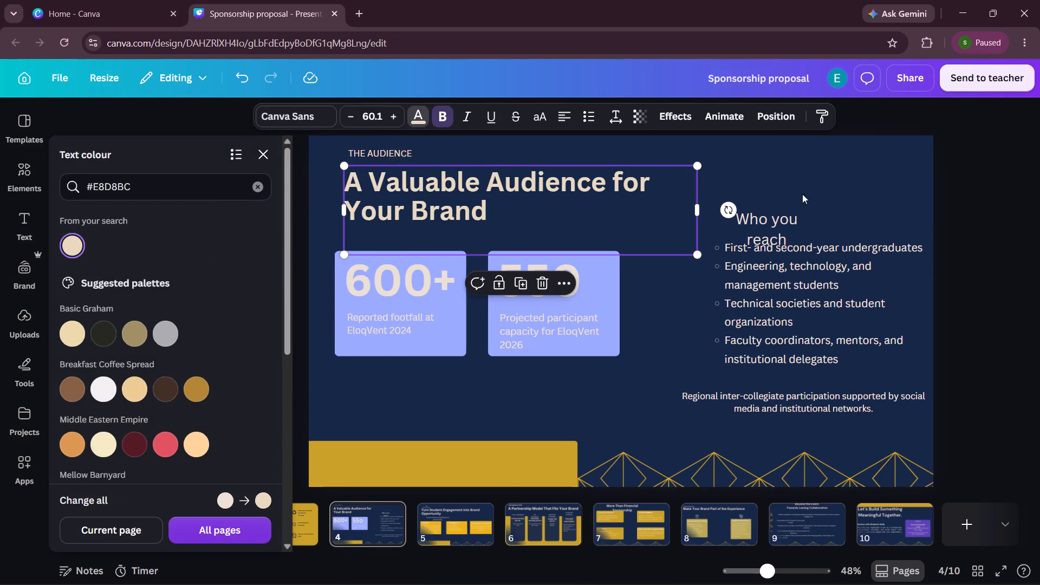
{"action": "left_click", "coordinate": [1036, 195]}
{"action": "left_click", "coordinate": [1015, 198]}
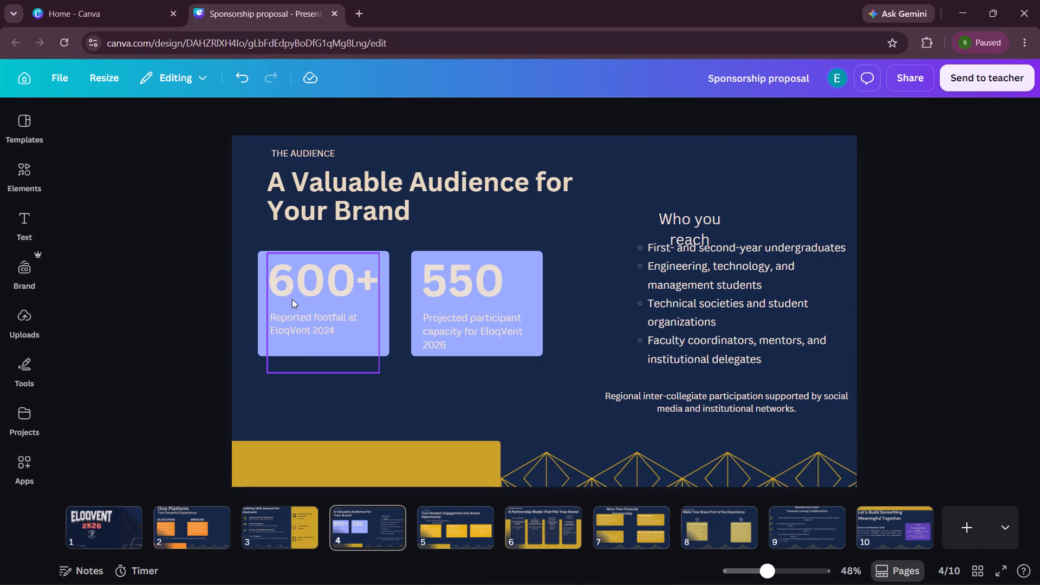
Apply the beige #E8D8BC to the 600+ and 550 figures and the caption text beneath each of them.
{"action": "left_click", "coordinate": [297, 287]}
{"action": "left_click", "coordinate": [424, 119]}
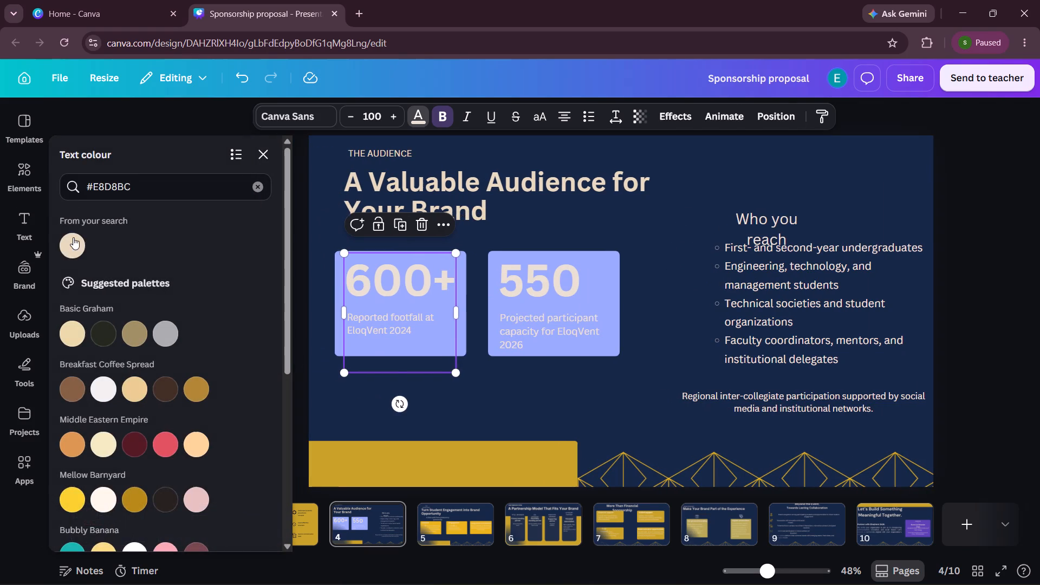
{"action": "left_click", "coordinate": [73, 240]}
{"action": "left_click", "coordinate": [518, 287]}
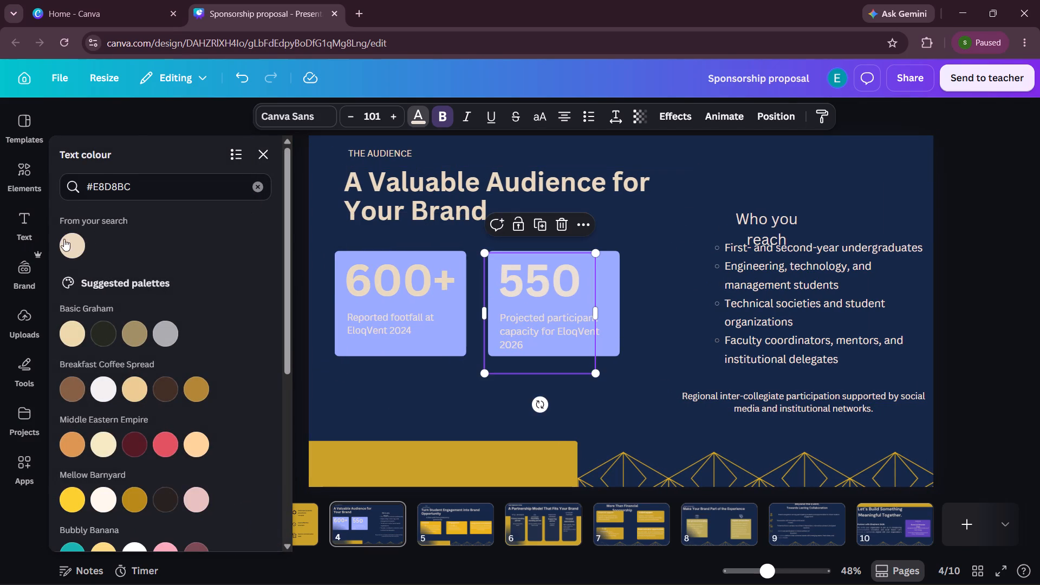
{"action": "left_click", "coordinate": [66, 239]}
{"action": "left_click", "coordinate": [368, 327]}
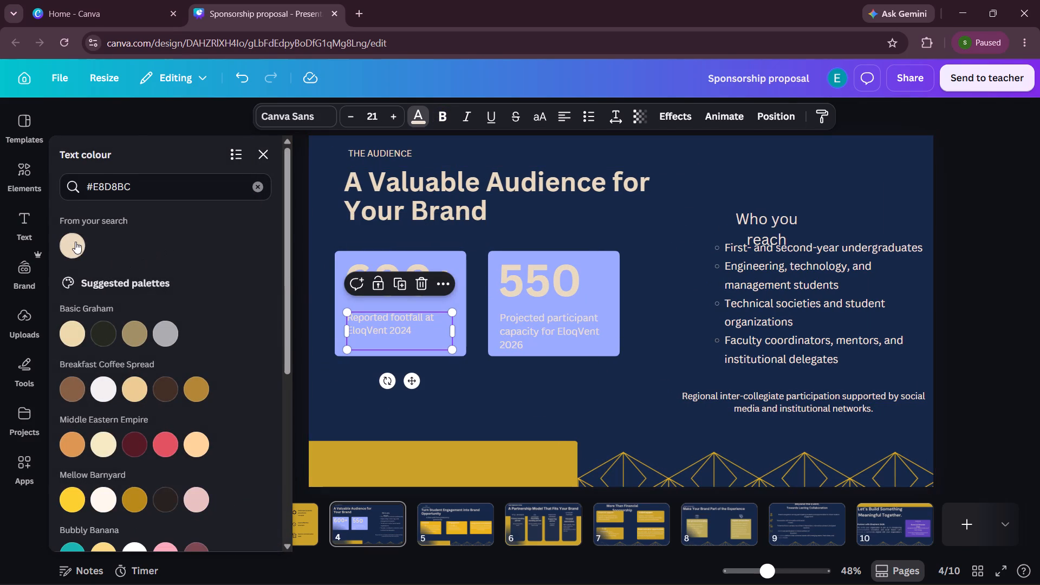
{"action": "left_click", "coordinate": [72, 238]}
{"action": "left_click", "coordinate": [508, 324]}
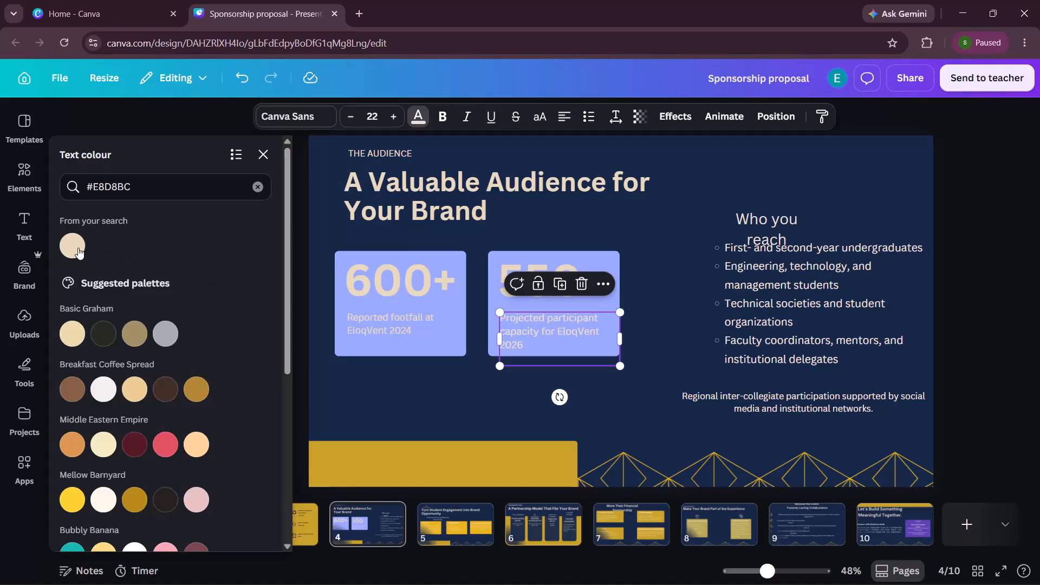
{"action": "left_click", "coordinate": [77, 248]}
{"action": "left_click", "coordinate": [990, 308]}
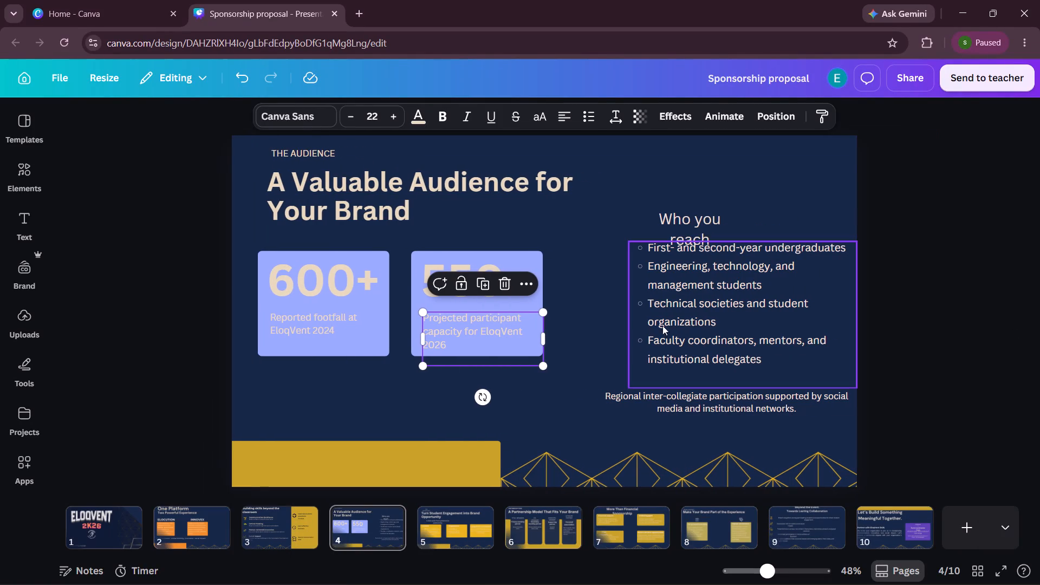
{"action": "left_click", "coordinate": [1039, 208]}
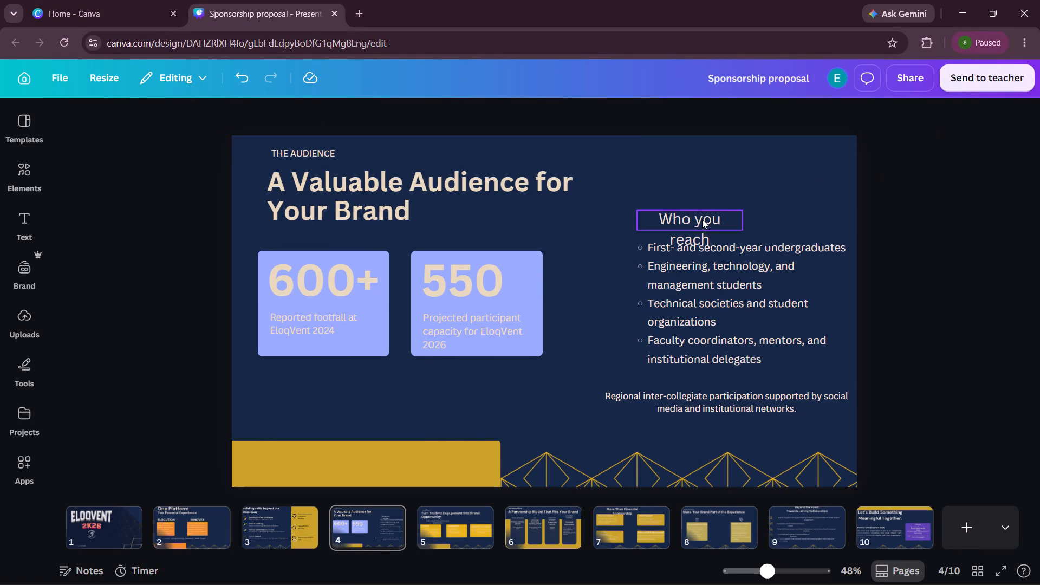
Widen the "Who you reach" heading box so the heading fits on one line.
{"action": "left_click", "coordinate": [699, 220]}
{"action": "left_click_drag", "start_coordinate": [745, 220], "coordinate": [764, 219]}
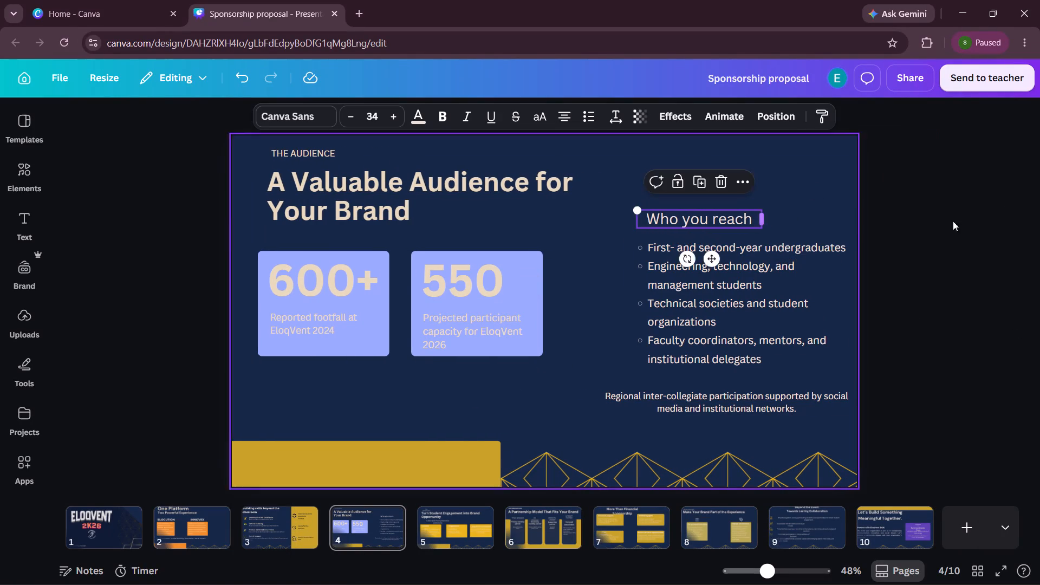
{"action": "left_click", "coordinate": [972, 222]}
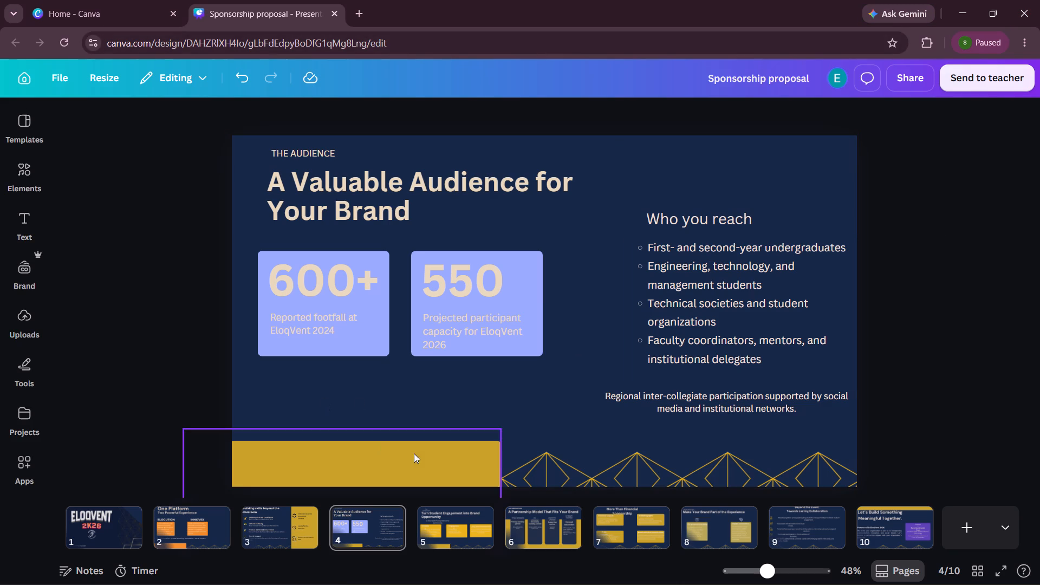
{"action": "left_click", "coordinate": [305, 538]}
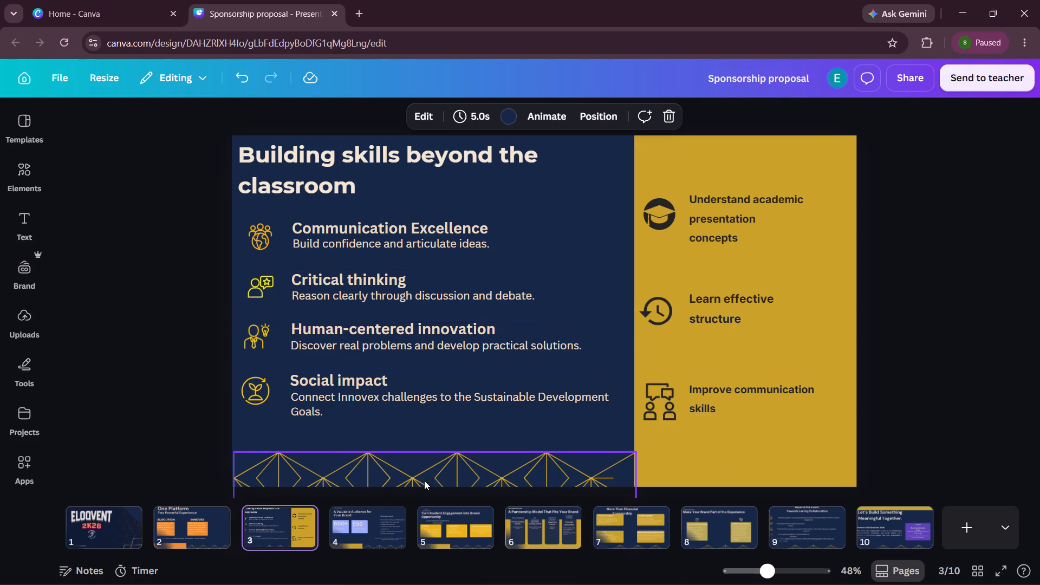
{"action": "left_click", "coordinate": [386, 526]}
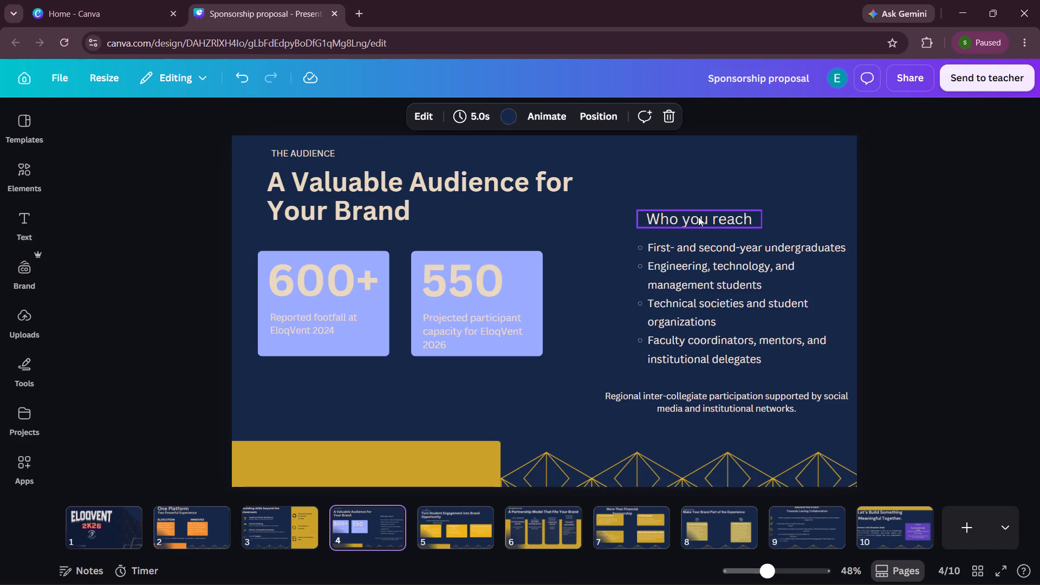
Recolour the audience bullet list, the "Who you reach" heading and the "Regional inter-collegiate participation" note with the beige #E8D8BC.
{"action": "left_click", "coordinate": [698, 258]}
{"action": "left_click", "coordinate": [423, 117]}
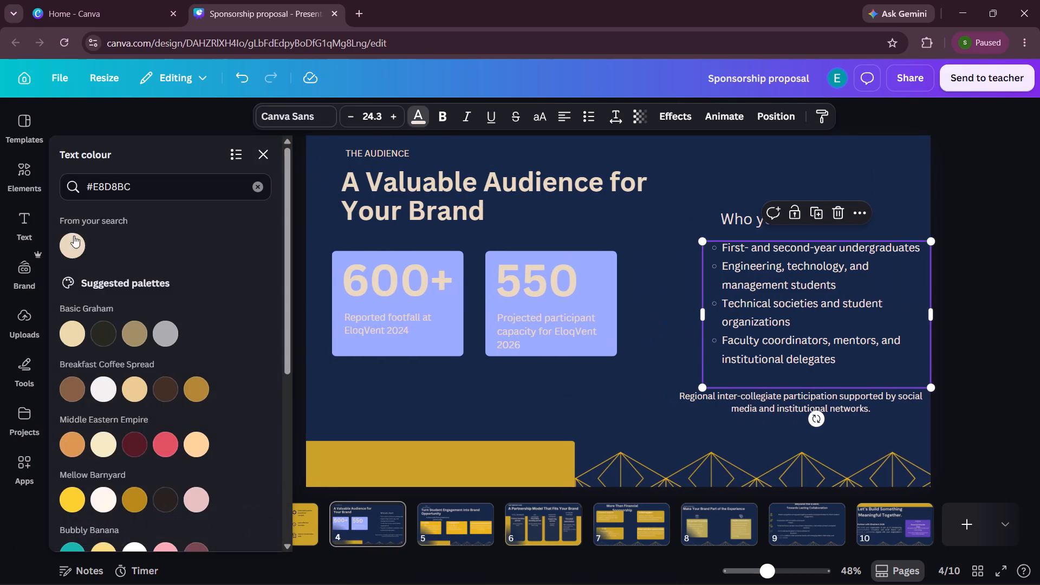
{"action": "left_click", "coordinate": [72, 246]}
{"action": "left_click", "coordinate": [734, 223]}
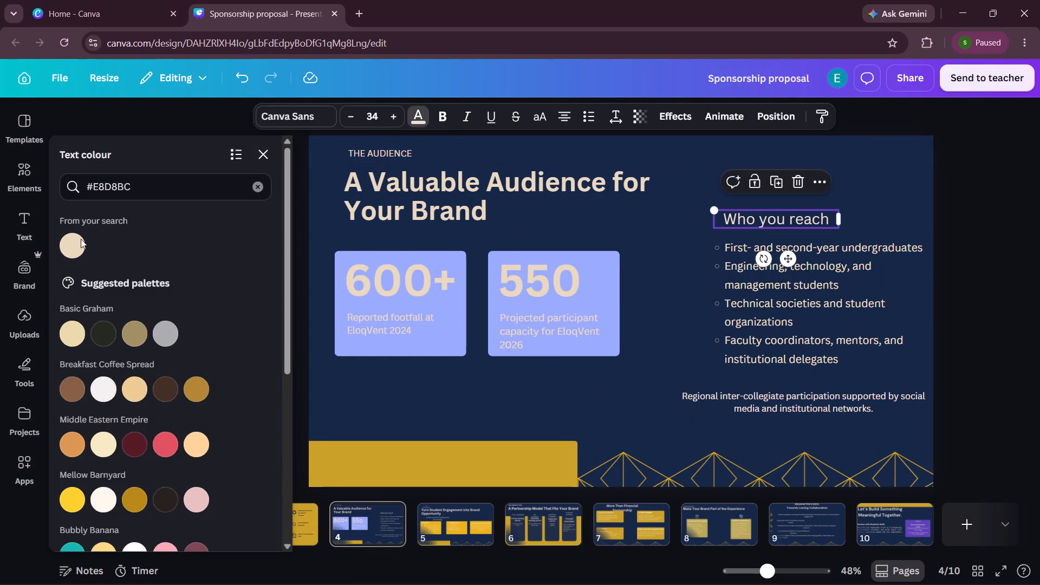
{"action": "left_click", "coordinate": [79, 244]}
{"action": "left_click", "coordinate": [877, 396]}
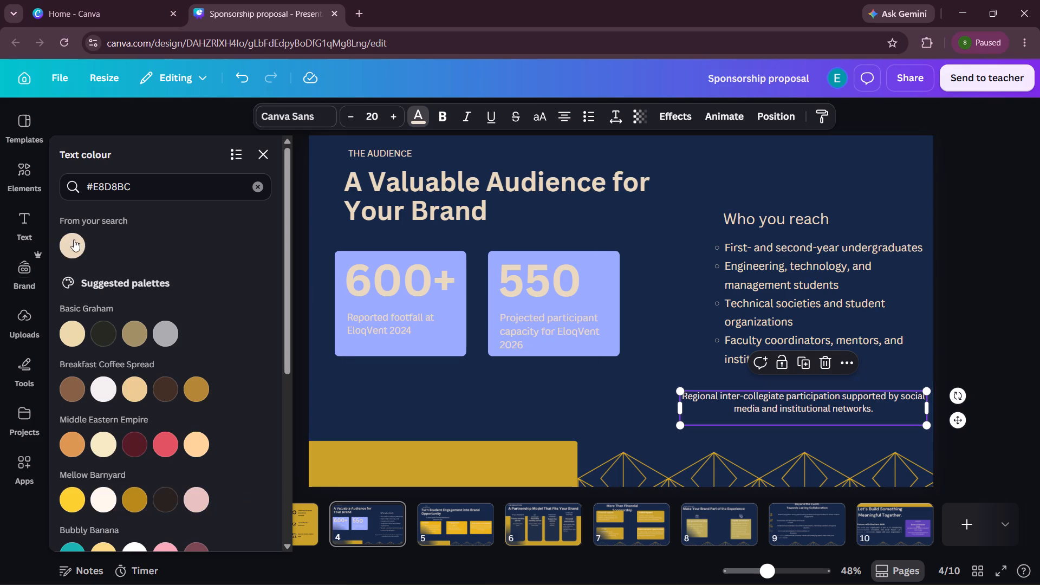
{"action": "left_click", "coordinate": [74, 239]}
{"action": "double_click", "coordinate": [994, 262]}
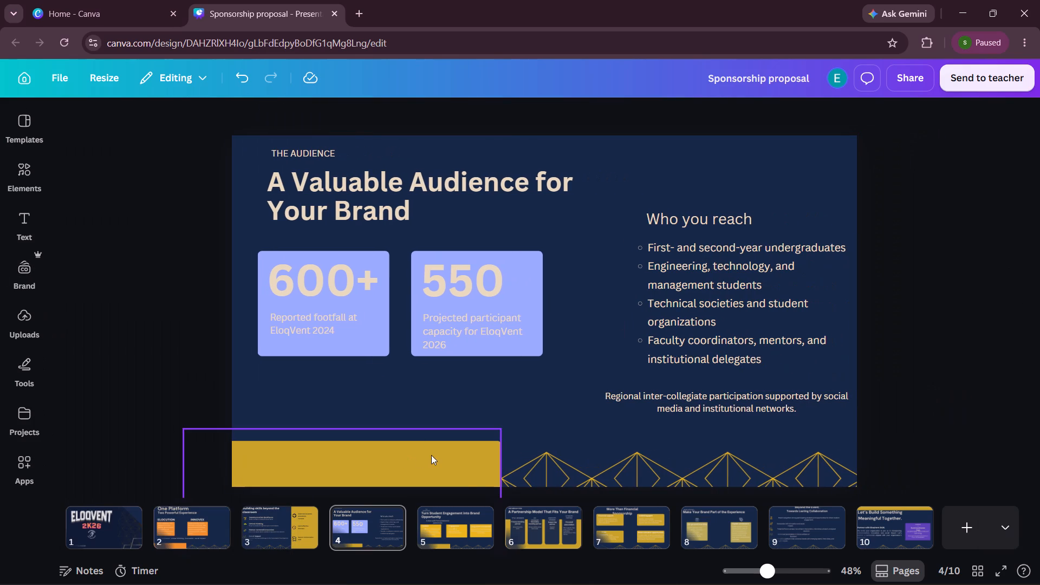
Change the gold block along slide 4's bottom edge to the orange from the Stack of Pumpkins palette.
{"action": "left_click", "coordinate": [431, 455]}
{"action": "left_click", "coordinate": [446, 118]}
{"action": "left_click", "coordinate": [63, 301]}
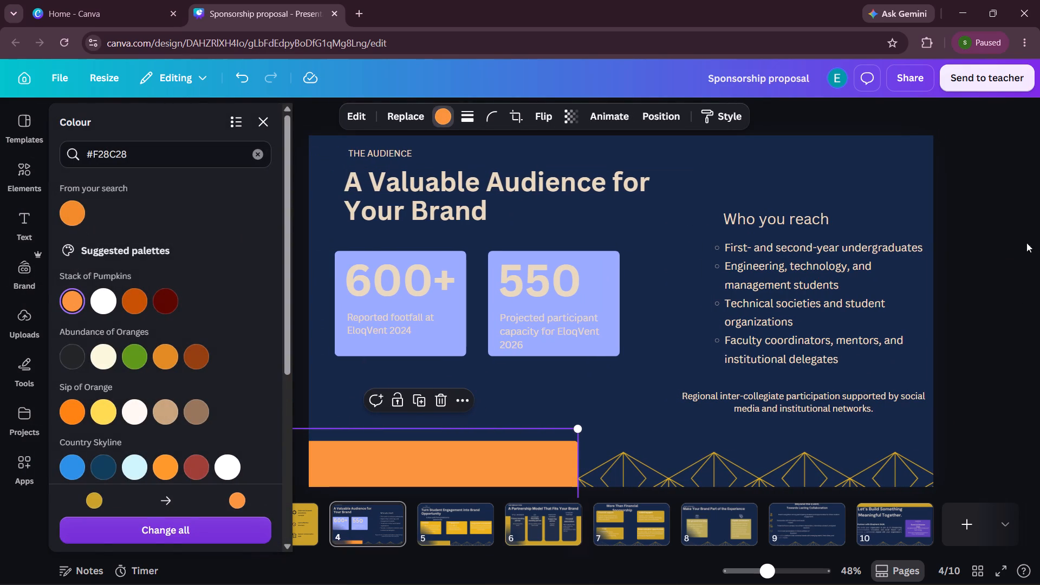
{"action": "left_click", "coordinate": [988, 256]}
{"action": "left_click", "coordinate": [989, 256]}
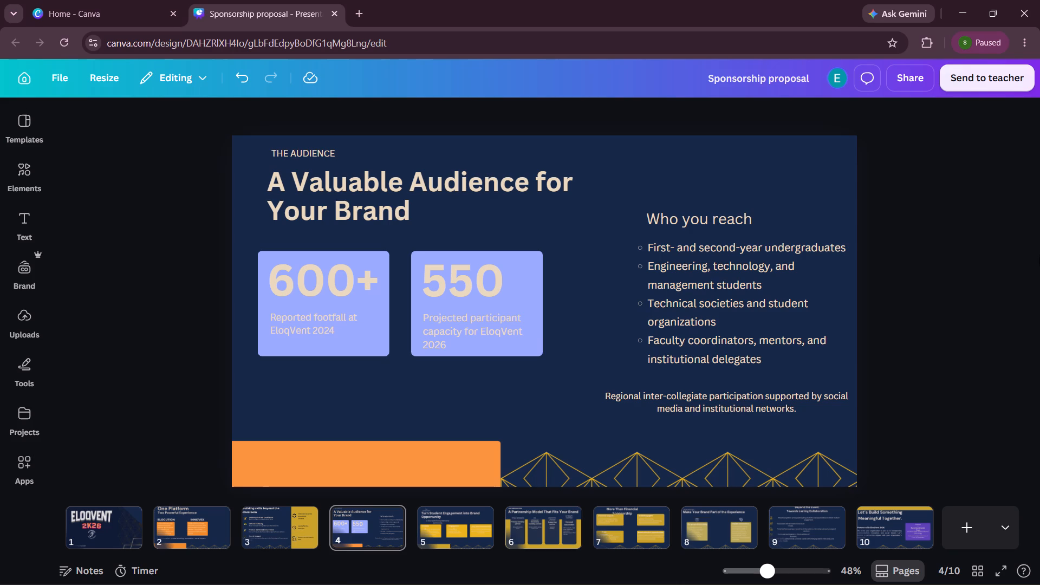
Make the "Who you reach" heading bold.
{"action": "left_click", "coordinate": [724, 219]}
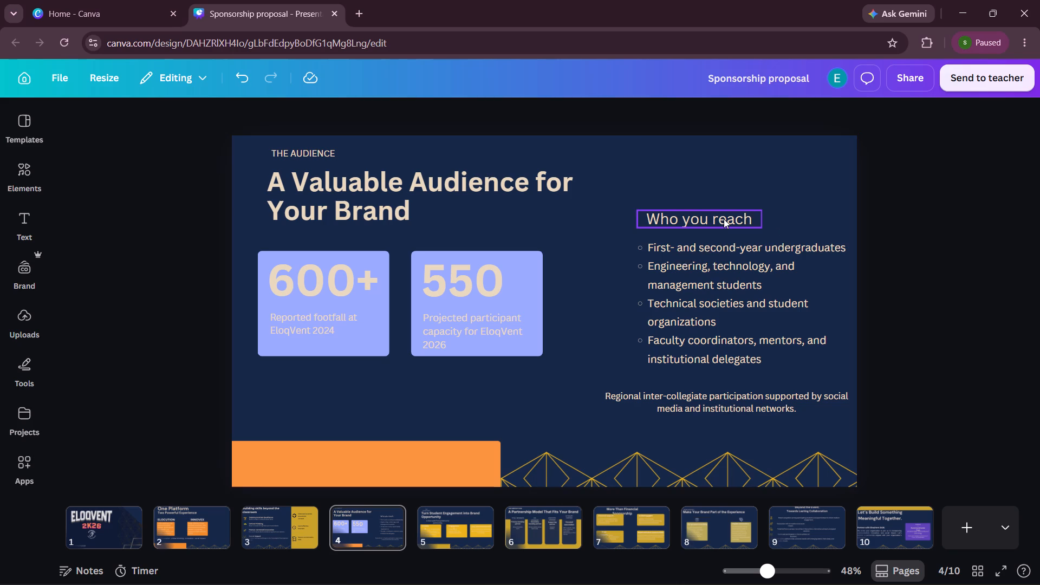
{"action": "left_click", "coordinate": [438, 119]}
{"action": "left_click", "coordinate": [946, 261]}
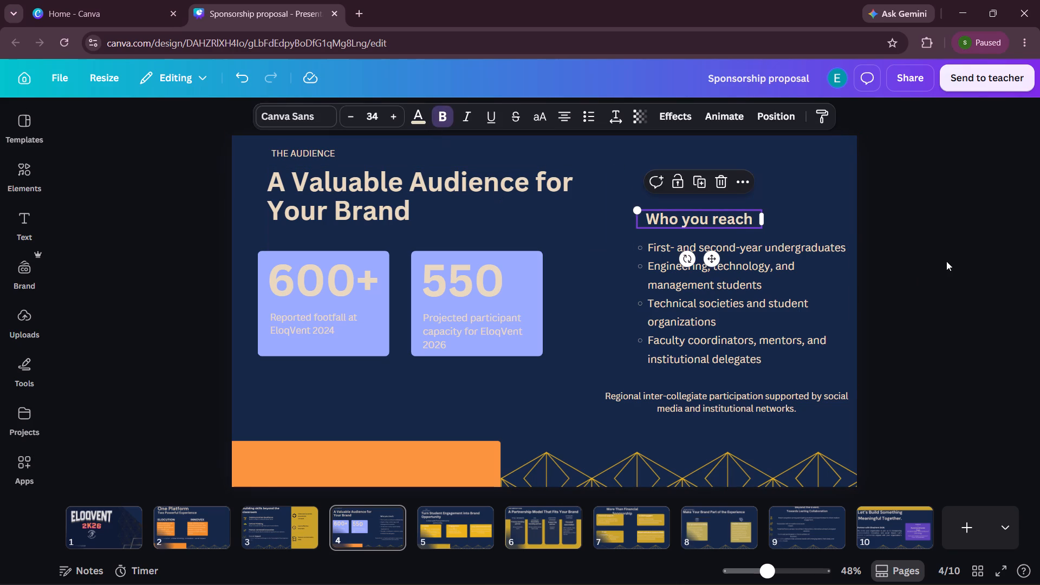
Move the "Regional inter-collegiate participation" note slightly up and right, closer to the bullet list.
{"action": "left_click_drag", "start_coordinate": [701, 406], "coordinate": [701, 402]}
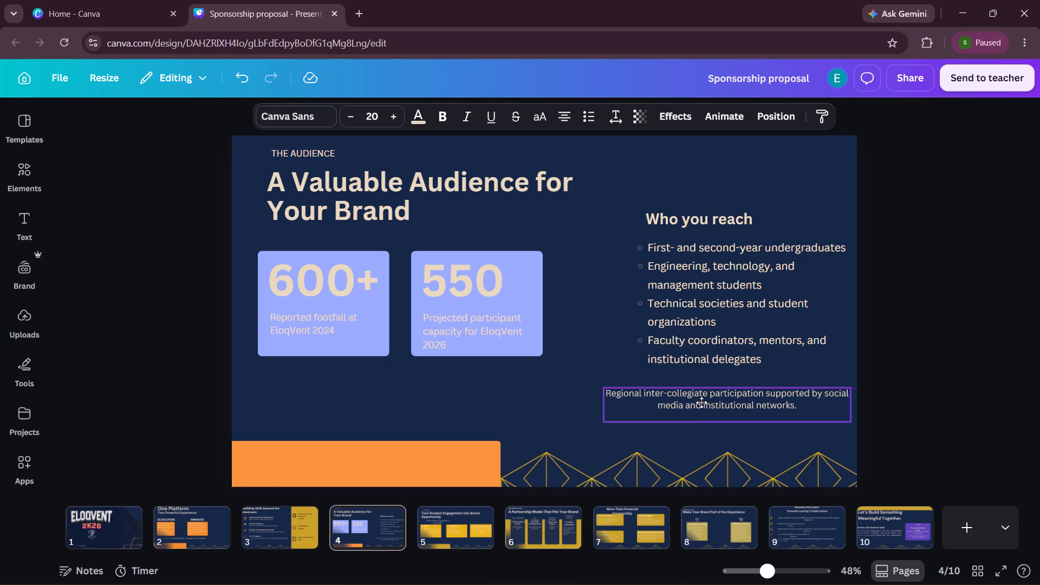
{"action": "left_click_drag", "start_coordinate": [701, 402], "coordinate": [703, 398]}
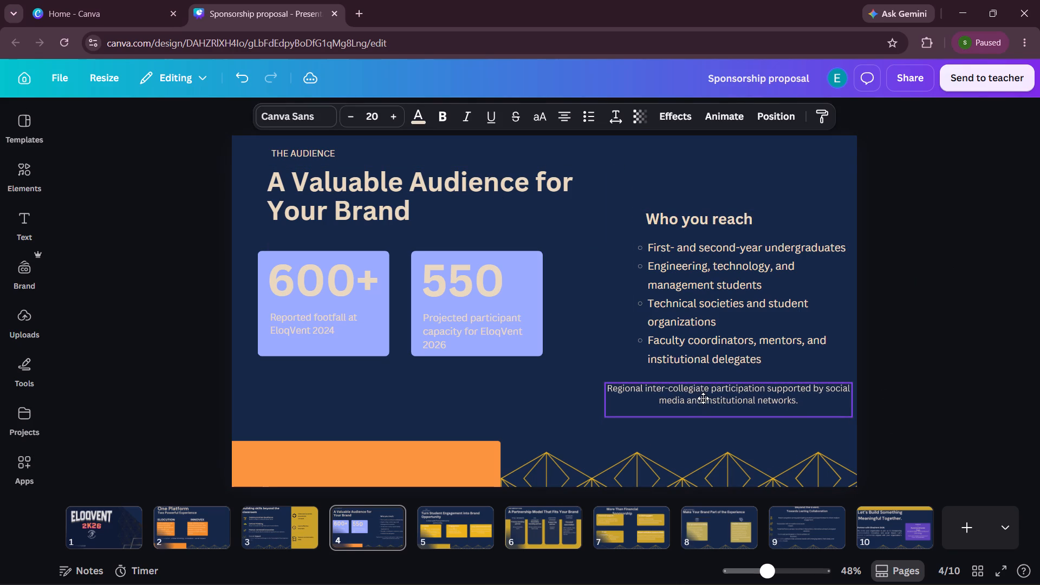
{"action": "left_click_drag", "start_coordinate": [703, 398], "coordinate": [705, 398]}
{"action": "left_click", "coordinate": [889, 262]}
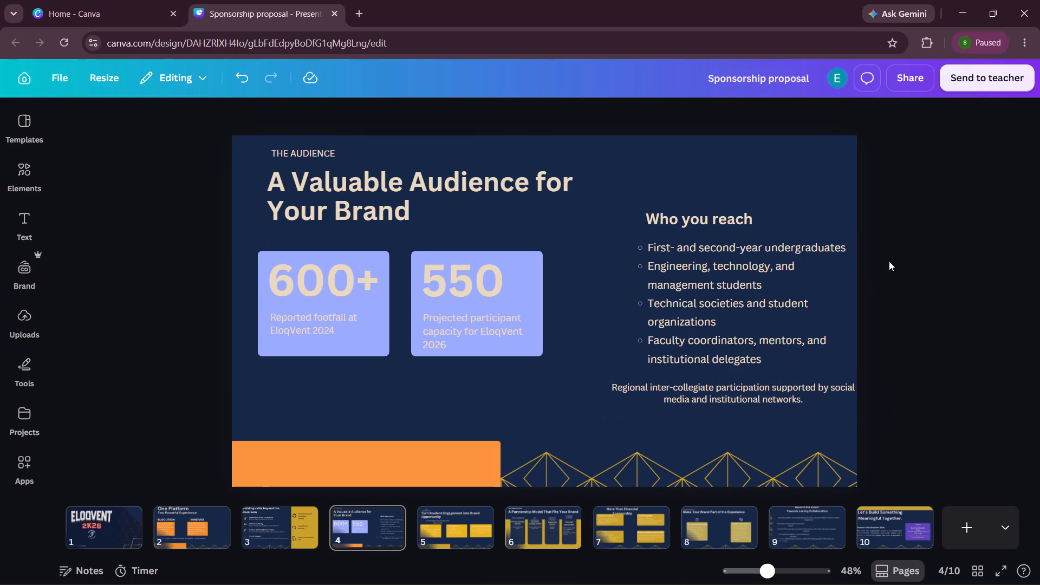
Increase the bullet list's font size to 26.3 and widen its box leftward so "First- and second-year undergraduates" fits on one line.
{"action": "left_click", "coordinate": [677, 314]}
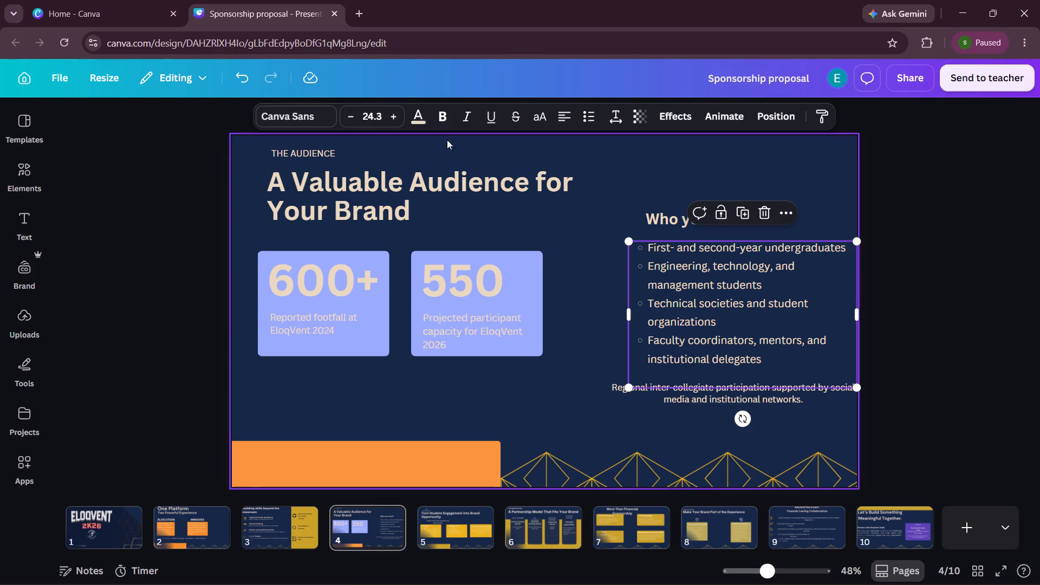
{"action": "double_click", "coordinate": [393, 120]}
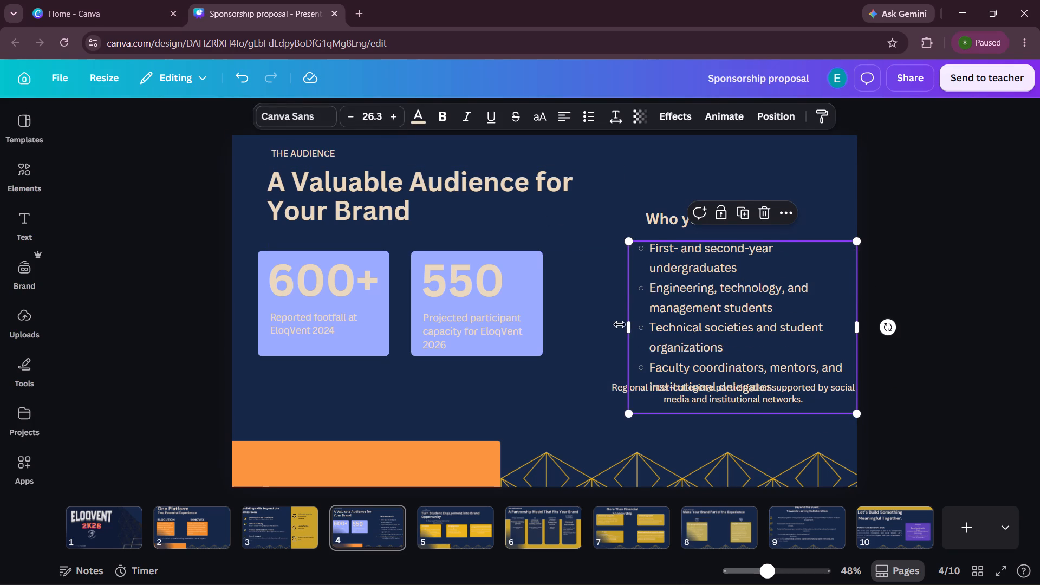
{"action": "left_click_drag", "start_coordinate": [629, 324], "coordinate": [616, 322]}
{"action": "left_click", "coordinate": [630, 328]}
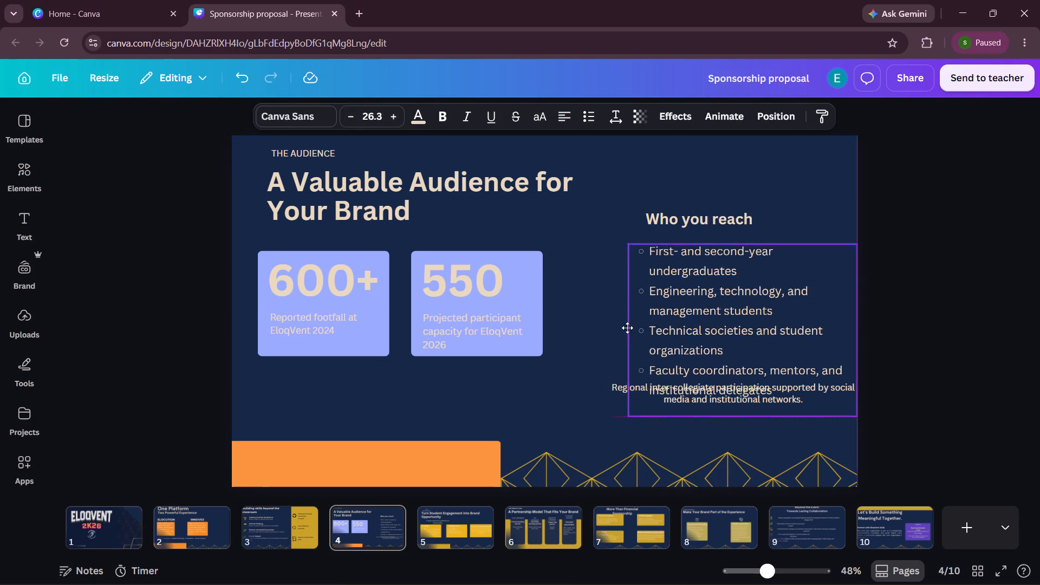
{"action": "left_click_drag", "start_coordinate": [629, 328], "coordinate": [614, 328]}
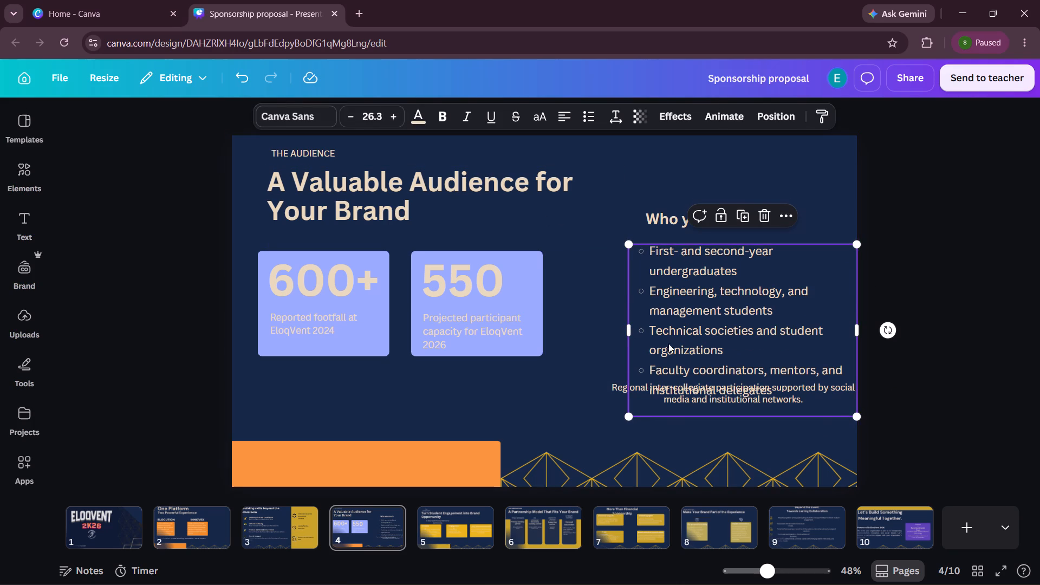
{"action": "left_click_drag", "start_coordinate": [627, 330], "coordinate": [614, 328]}
{"action": "left_click", "coordinate": [892, 283]}
Move the "Who you reach" heading slightly down and left to line up with the bullet text below it.
{"action": "left_click_drag", "start_coordinate": [681, 218], "coordinate": [673, 226]}
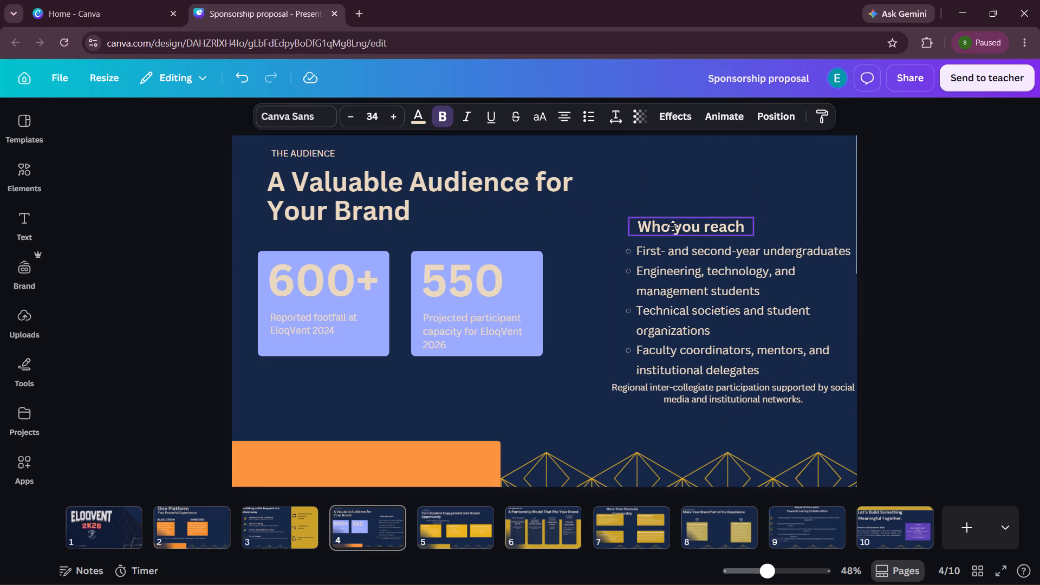
{"action": "left_click_drag", "start_coordinate": [673, 226], "coordinate": [671, 225]}
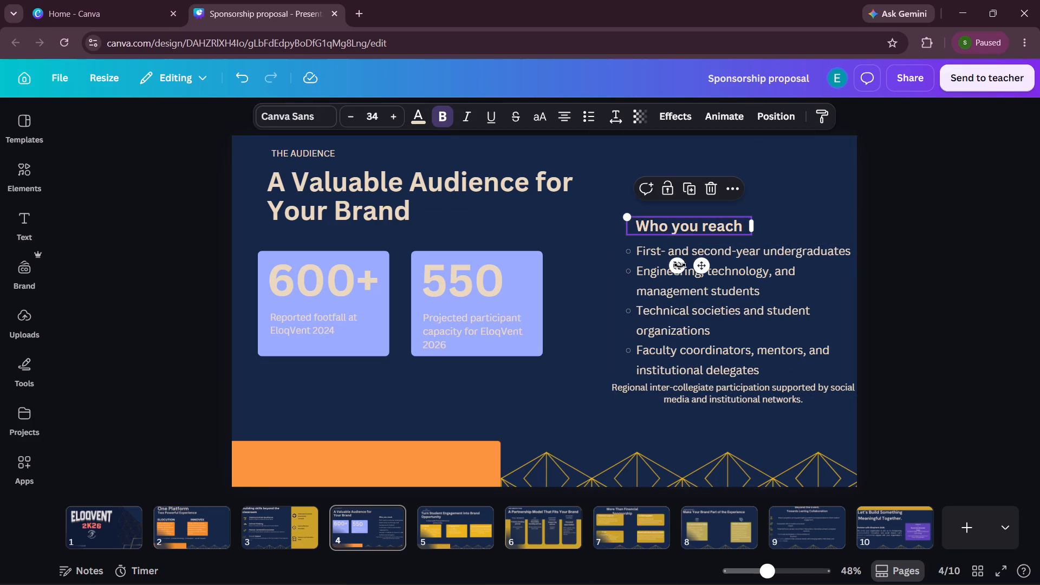
Shift the bullet list slightly left and down beneath the "Who you reach" heading, away from the slide's right edge.
{"action": "left_click_drag", "start_coordinate": [760, 321], "coordinate": [757, 320]}
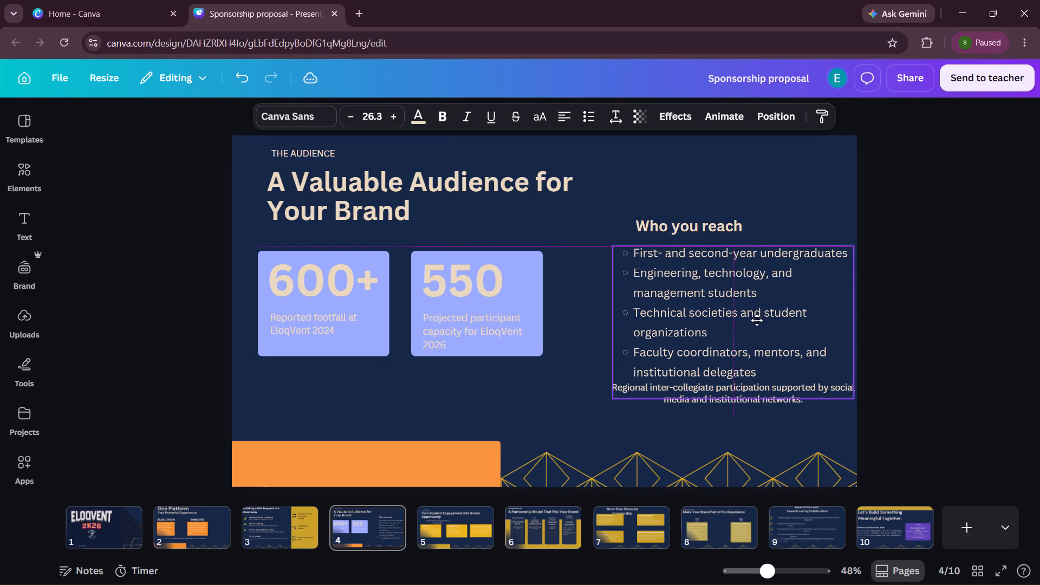
{"action": "left_click_drag", "start_coordinate": [757, 320], "coordinate": [759, 319]}
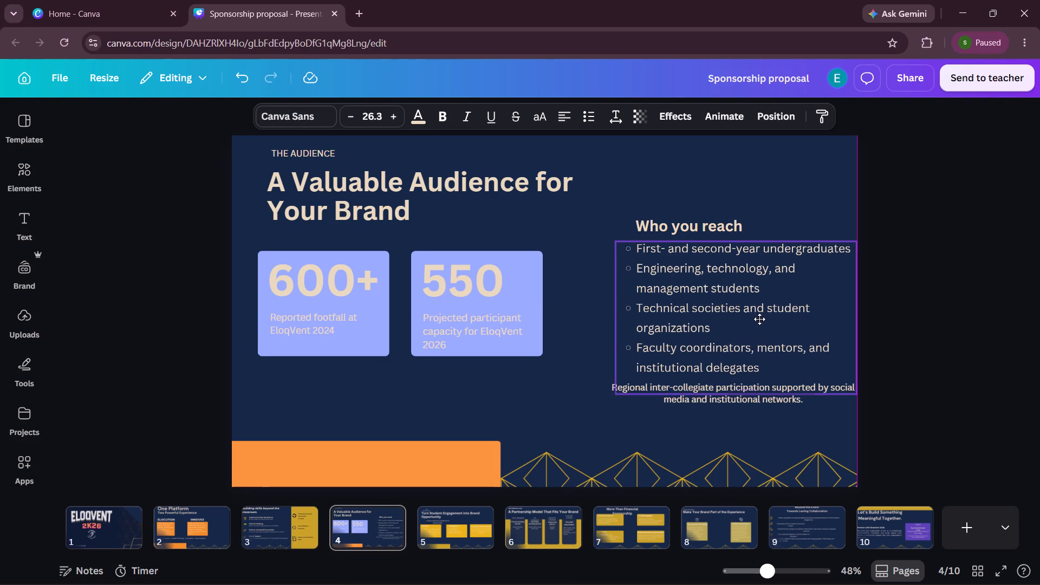
{"action": "left_click_drag", "start_coordinate": [759, 319], "coordinate": [755, 320]}
{"action": "left_click", "coordinate": [885, 316]}
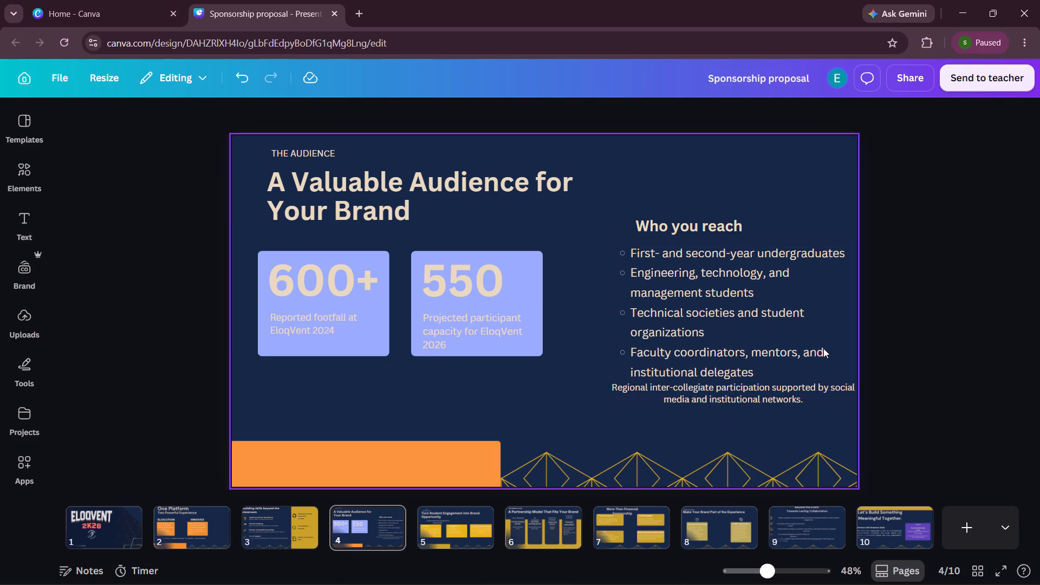
Move the "Regional inter-collegiate participation" note slightly down, clear of the last bullet.
{"action": "left_click_drag", "start_coordinate": [740, 398], "coordinate": [736, 405]}
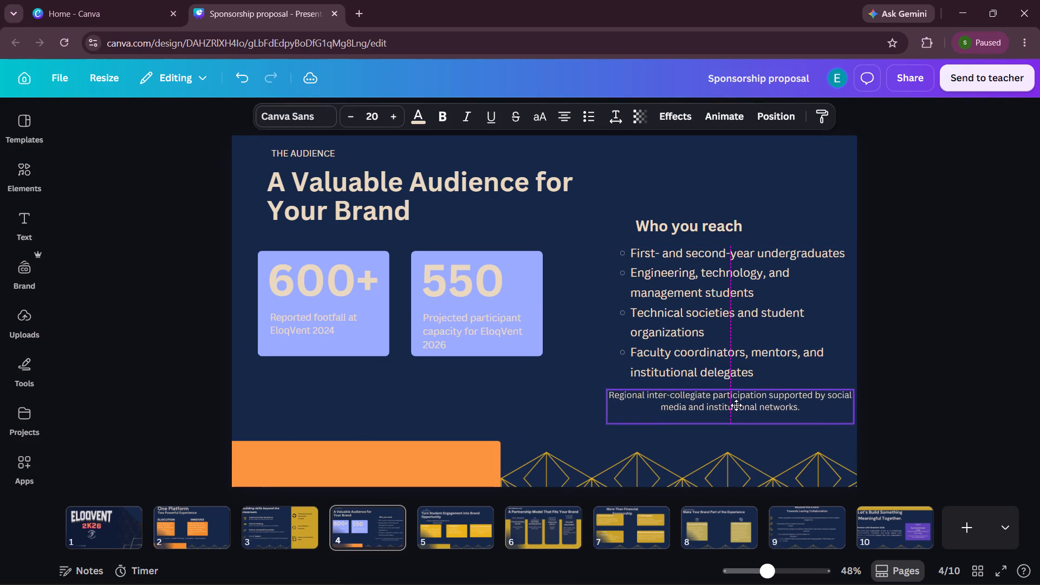
{"action": "left_click_drag", "start_coordinate": [736, 405], "coordinate": [739, 402]}
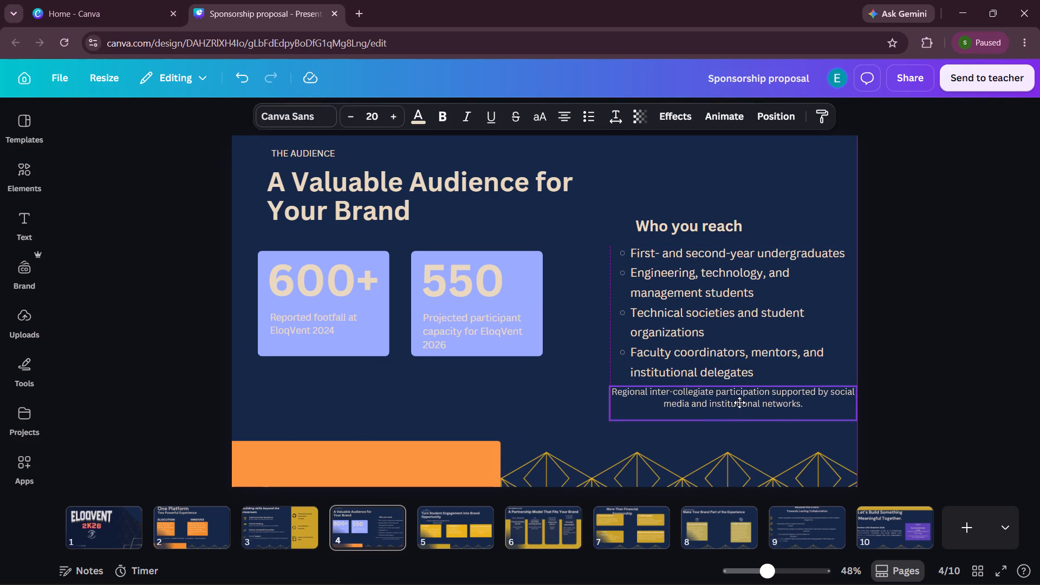
{"action": "left_click_drag", "start_coordinate": [739, 402], "coordinate": [739, 405]}
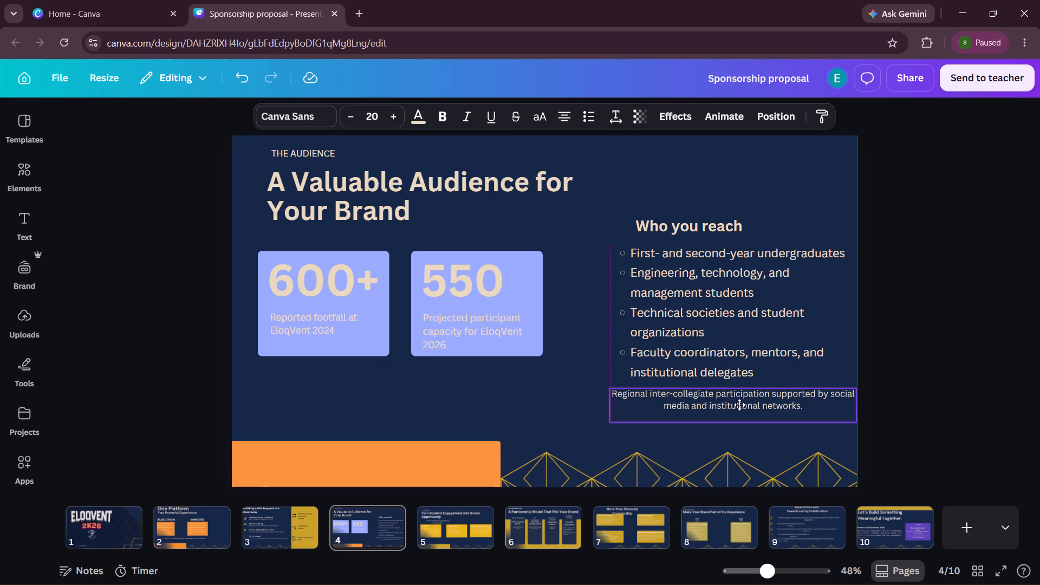
{"action": "left_click_drag", "start_coordinate": [739, 405], "coordinate": [739, 406]}
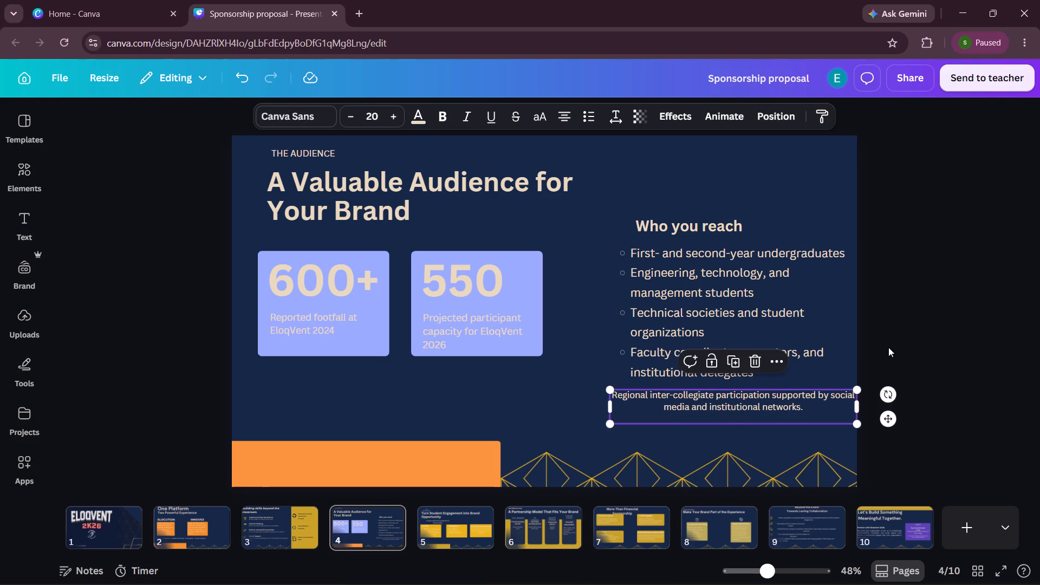
{"action": "left_click", "coordinate": [888, 347]}
Nudge the audience bullet list slightly right beneath the "Who you reach" heading.
{"action": "left_click", "coordinate": [741, 325]}
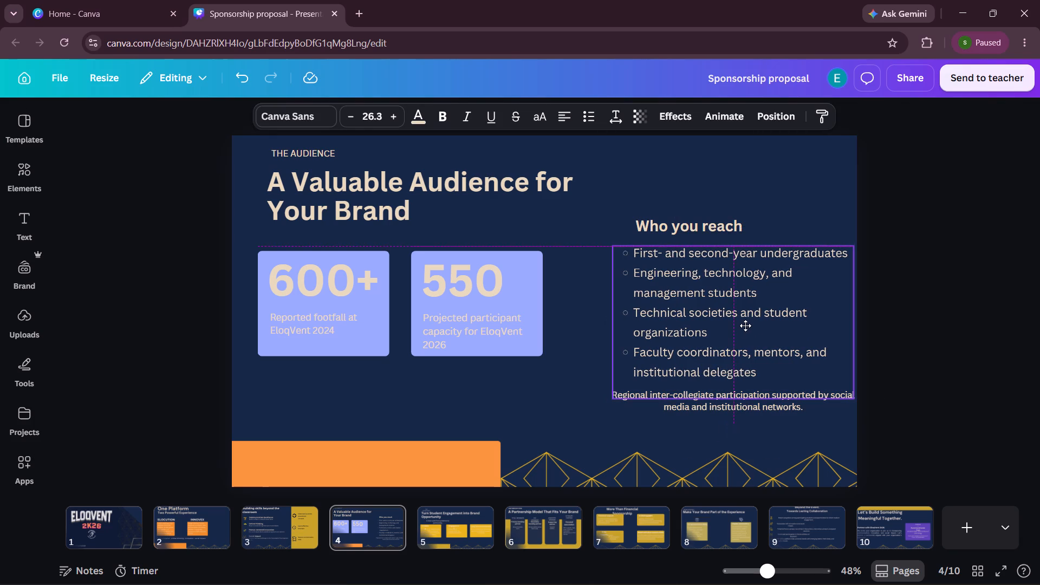
{"action": "left_click", "coordinate": [879, 279]}
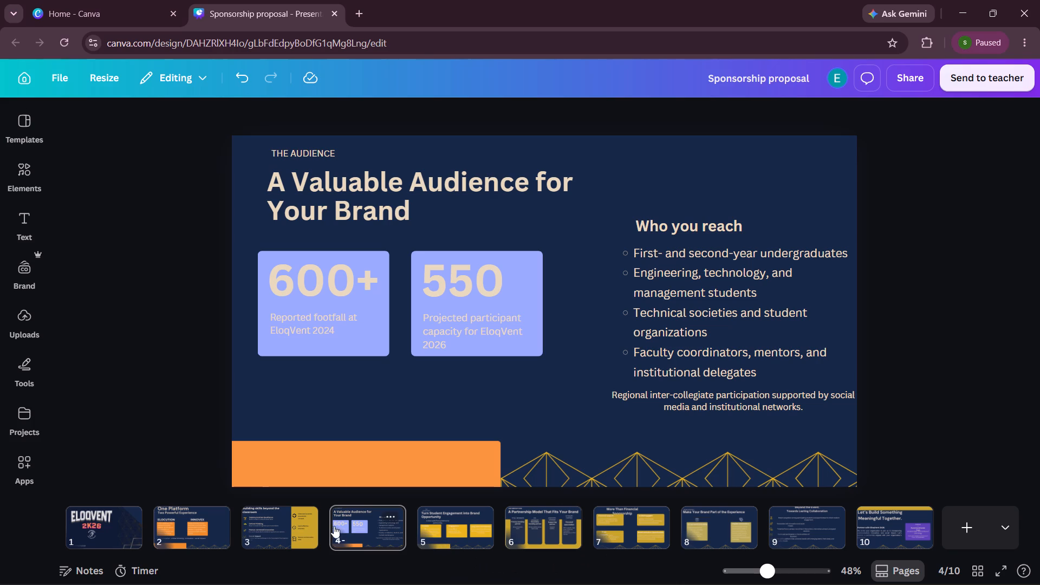
{"action": "left_click", "coordinate": [298, 521]}
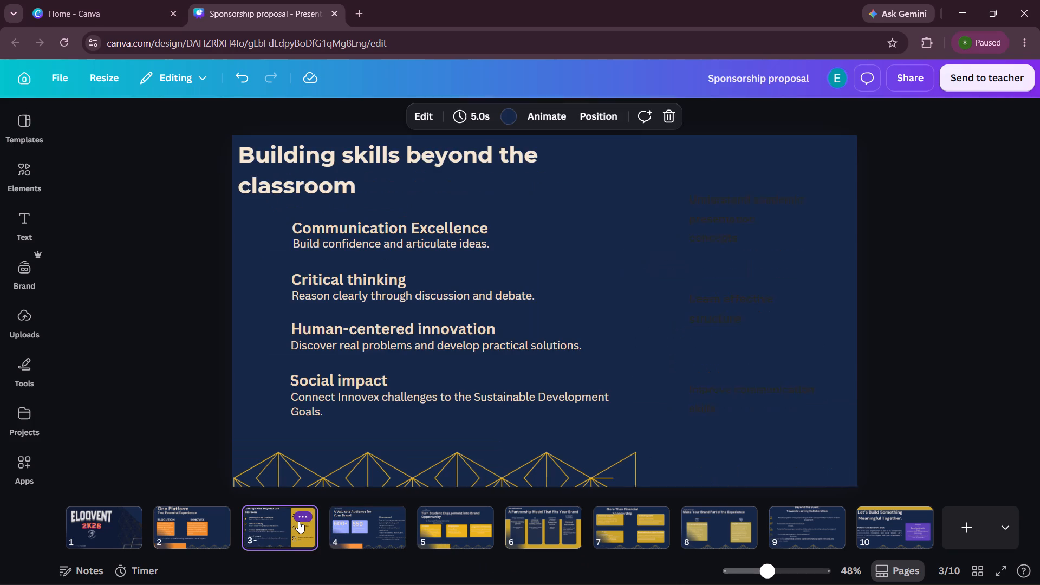
{"action": "left_click", "coordinate": [841, 178]}
{"action": "left_click", "coordinate": [439, 106]}
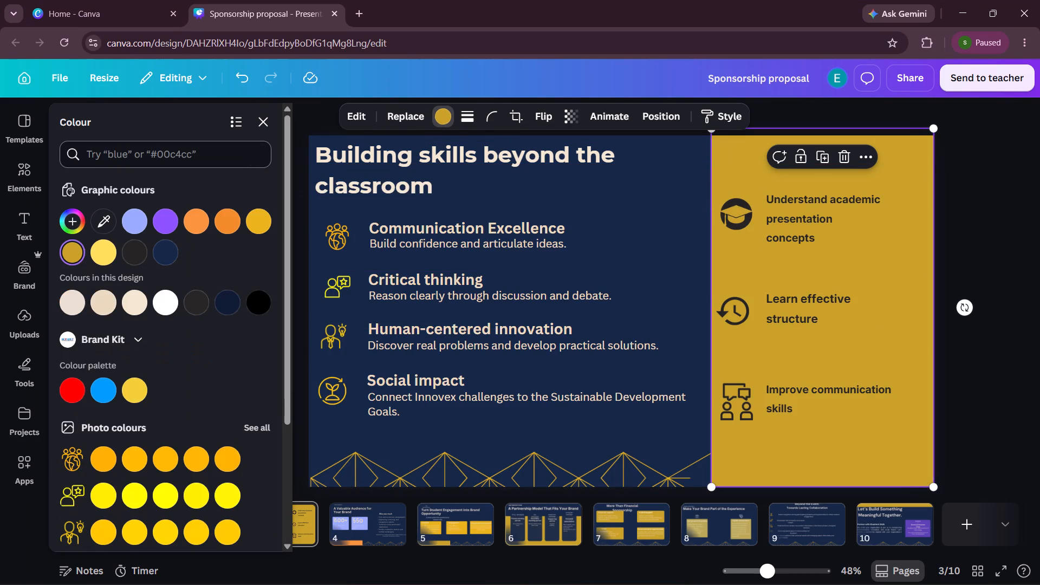
{"action": "left_click", "coordinate": [229, 150], "text": "ctrl"}
{"action": "key", "text": "ctrl+v"}
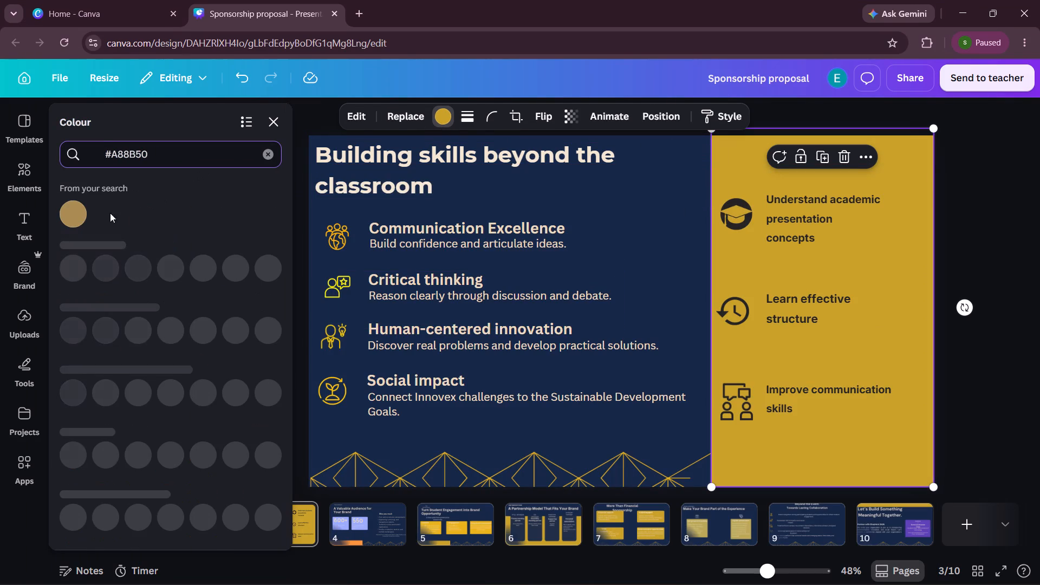
{"action": "left_click", "coordinate": [68, 220]}
{"action": "double_click", "coordinate": [966, 215]}
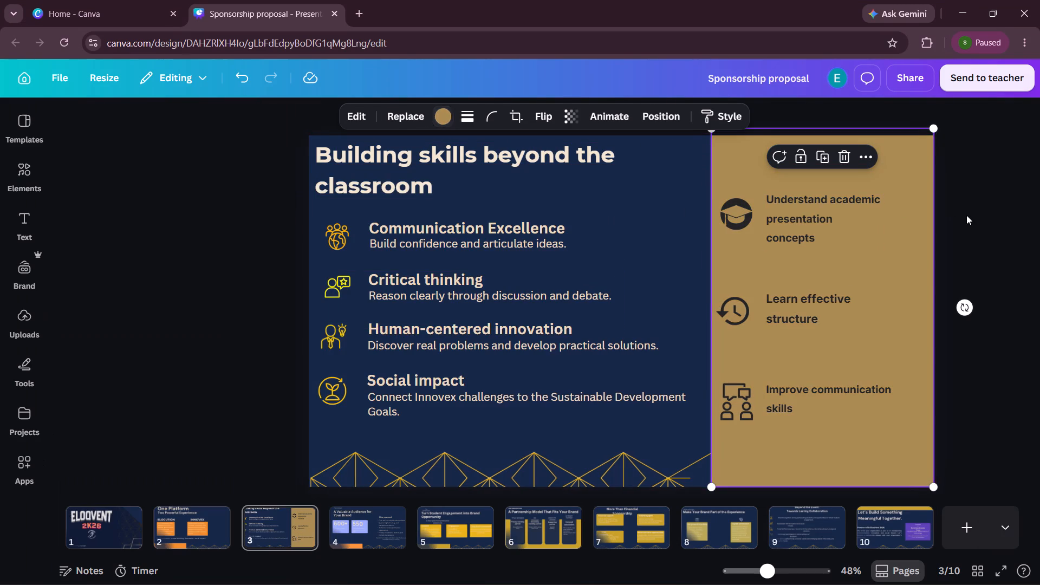
On slide 5, widen the "THE OPPORTUNITY" label to fit on one line and move it up, clear of the title.
{"action": "left_click", "coordinate": [468, 531]}
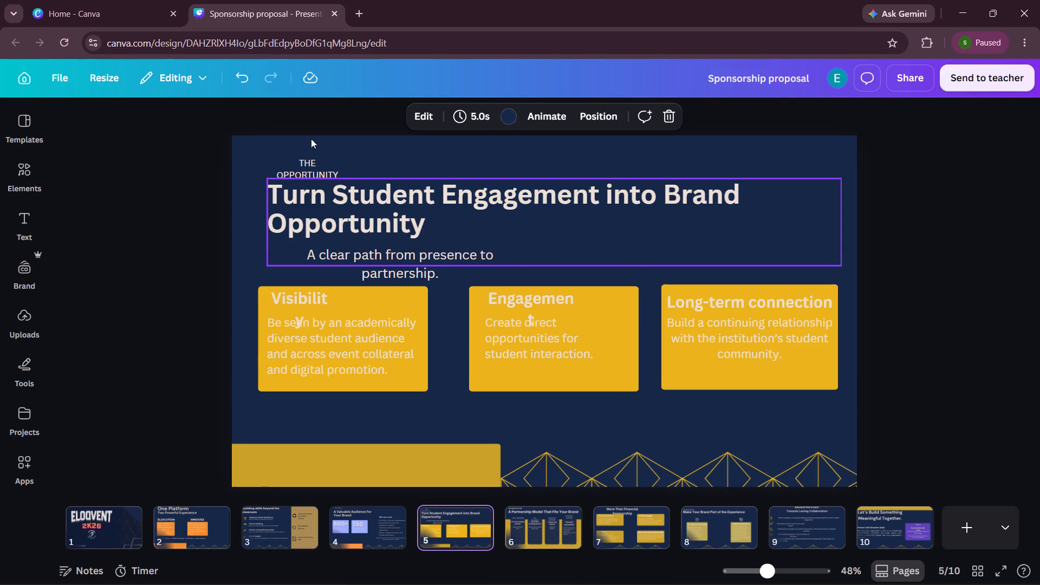
{"action": "left_click", "coordinate": [310, 175]}
{"action": "left_click_drag", "start_coordinate": [350, 171], "coordinate": [363, 171]}
{"action": "left_click", "coordinate": [181, 178]}
{"action": "left_click_drag", "start_coordinate": [308, 174], "coordinate": [306, 160]}
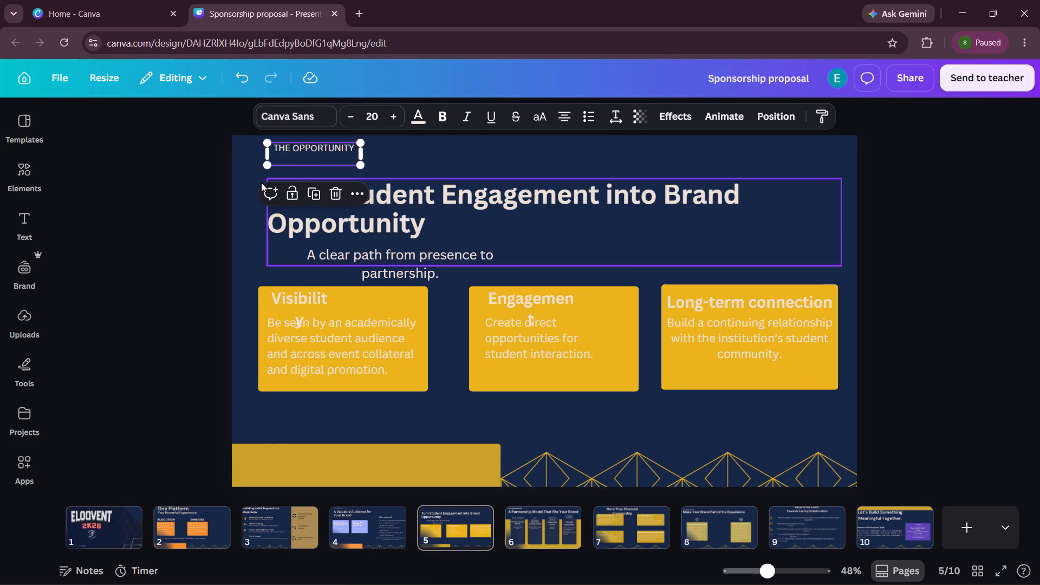
{"action": "left_click", "coordinate": [201, 199]}
Colour the "THE OPPORTUNITY" label and the "Turn Student Engagement into Brand Opportunity" title #E8D8BC.
{"action": "left_click", "coordinate": [311, 210]}
{"action": "left_click", "coordinate": [315, 145]}
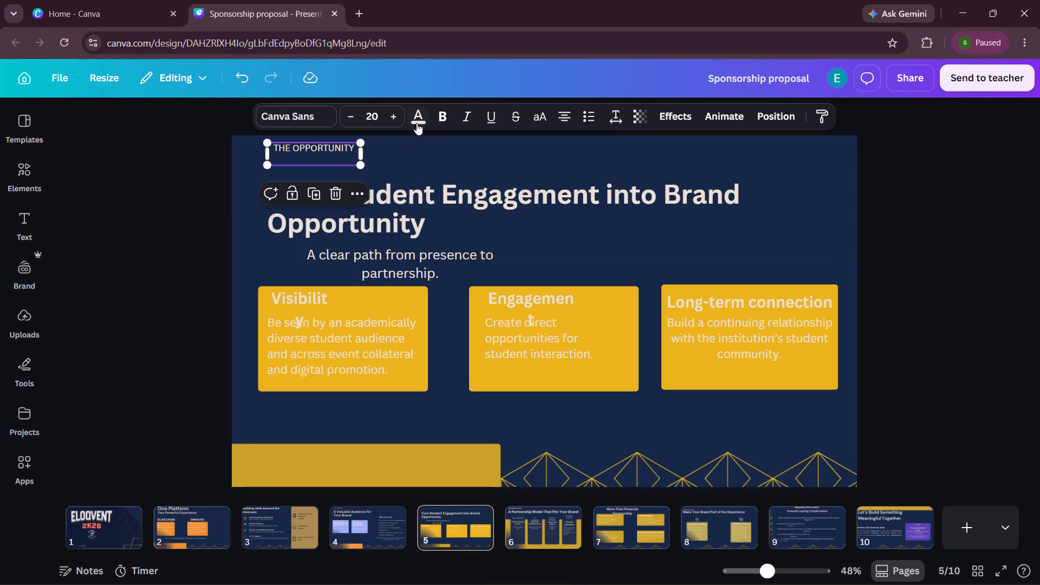
{"action": "left_click", "coordinate": [416, 123]}
{"action": "left_click", "coordinate": [76, 243]}
{"action": "left_click", "coordinate": [569, 210]}
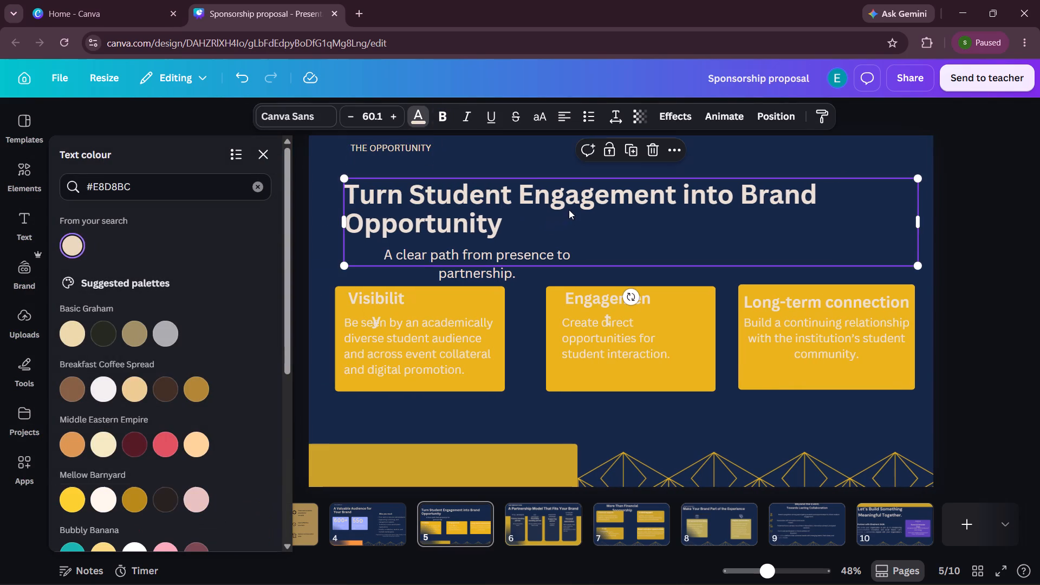
{"action": "left_click", "coordinate": [73, 244]}
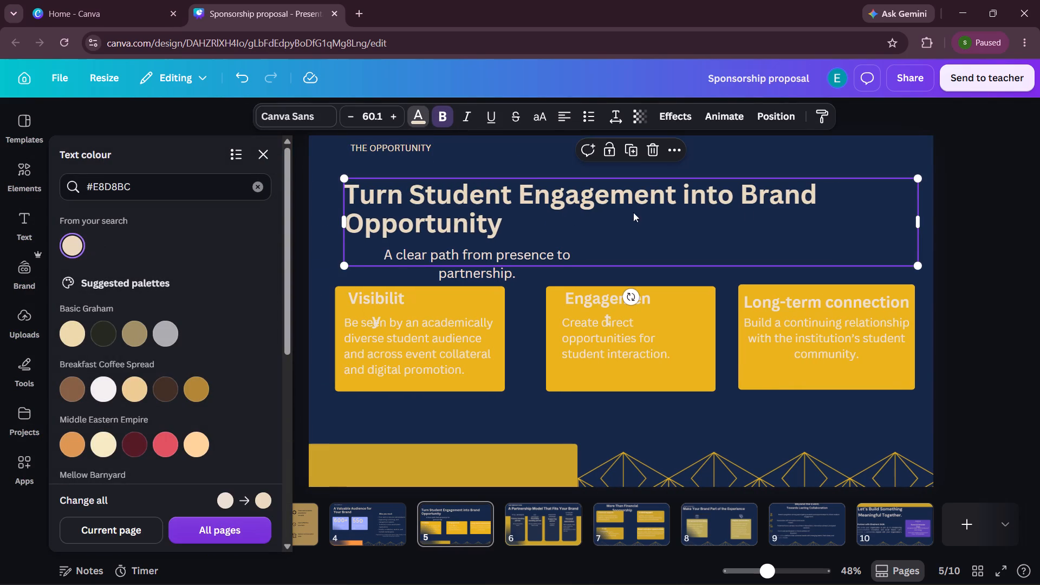
{"action": "left_click", "coordinate": [978, 206]}
{"action": "left_click", "coordinate": [976, 223]}
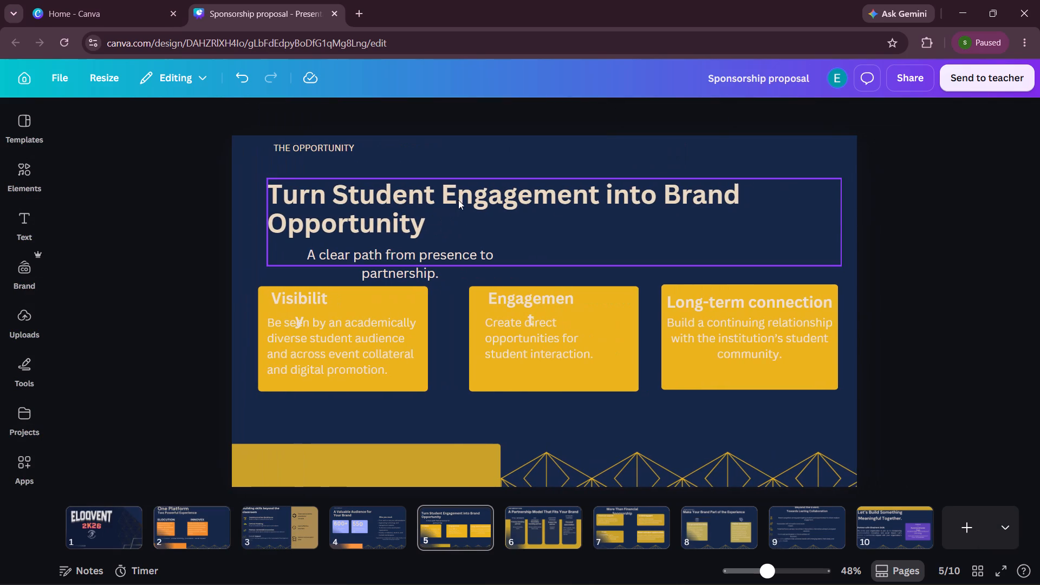
Tighten the spacing between label and title by nudging "THE OPPORTUNITY" down and the slide title up.
{"action": "left_click", "coordinate": [300, 155]}
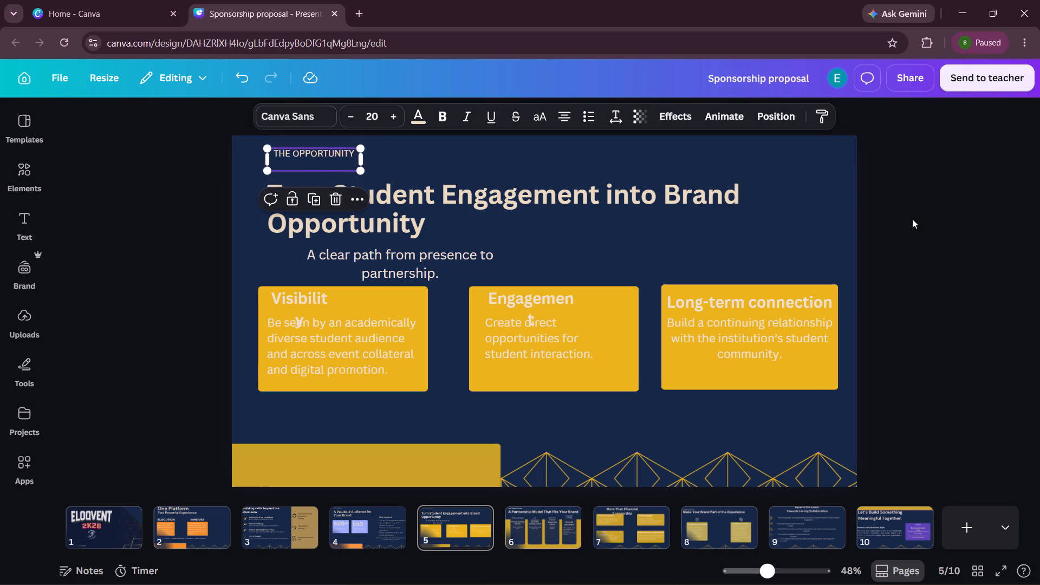
{"action": "left_click", "coordinate": [918, 219]}
{"action": "left_click_drag", "start_coordinate": [521, 217], "coordinate": [522, 203]}
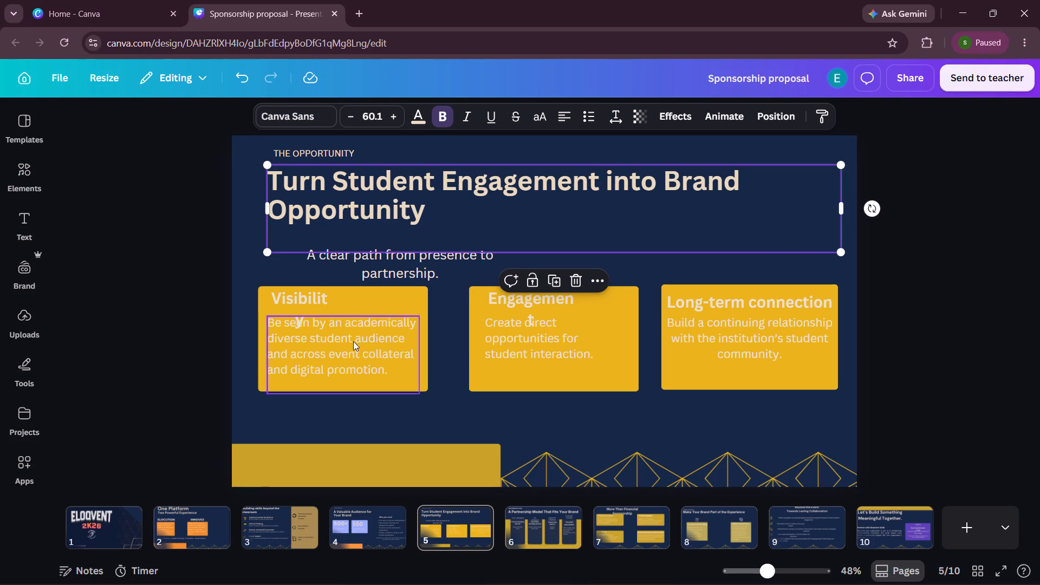
{"action": "left_click", "coordinate": [993, 297]}
Widen the "A clear path from presence to partnership." text box to fit on one line and colour the text #E8D8BC.
{"action": "left_click", "coordinate": [417, 259]}
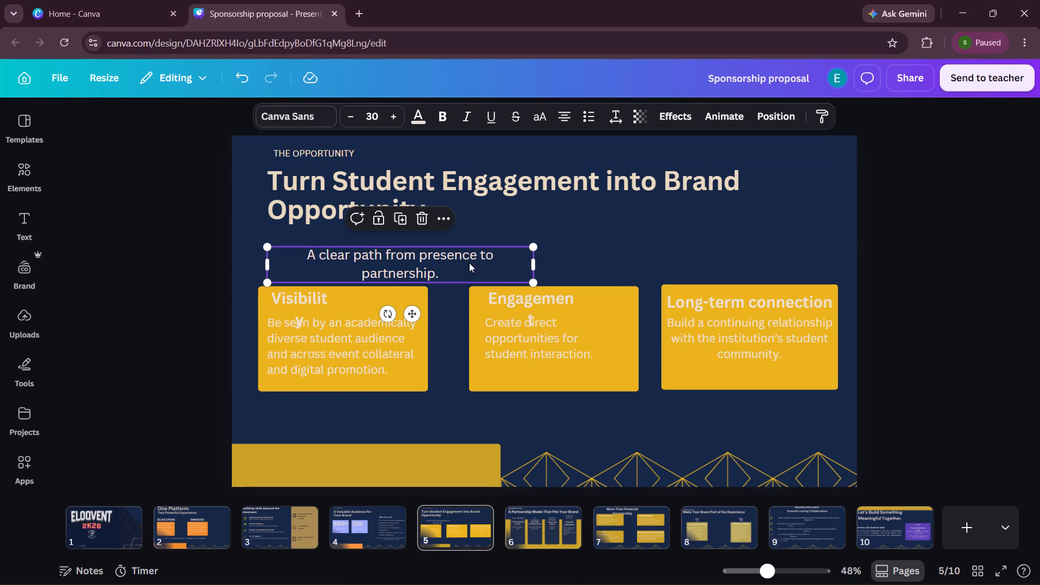
{"action": "left_click", "coordinate": [533, 263]}
{"action": "left_click", "coordinate": [556, 259]}
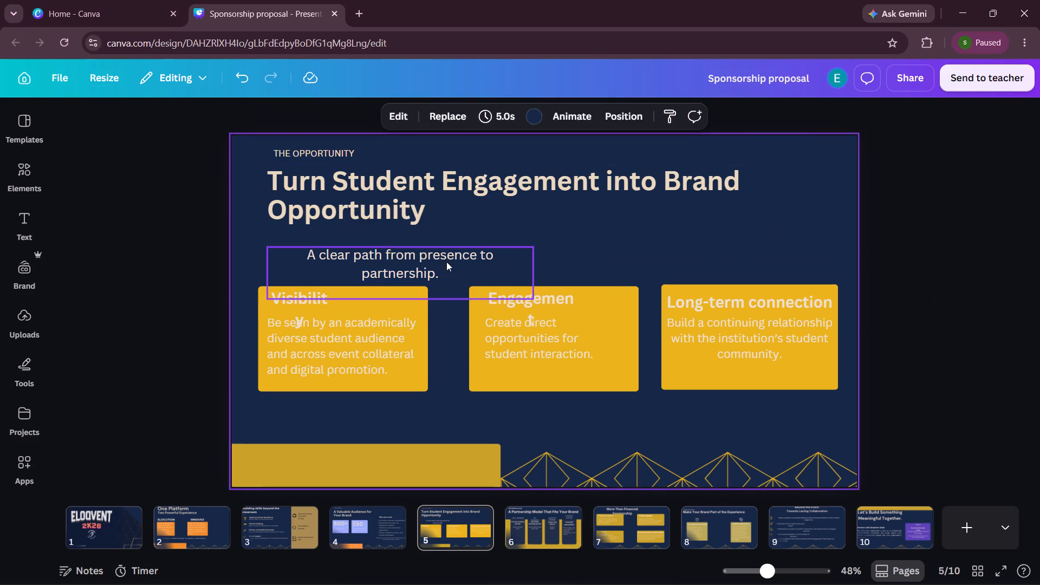
{"action": "left_click", "coordinate": [438, 262]}
{"action": "left_click_drag", "start_coordinate": [536, 272], "coordinate": [564, 271]}
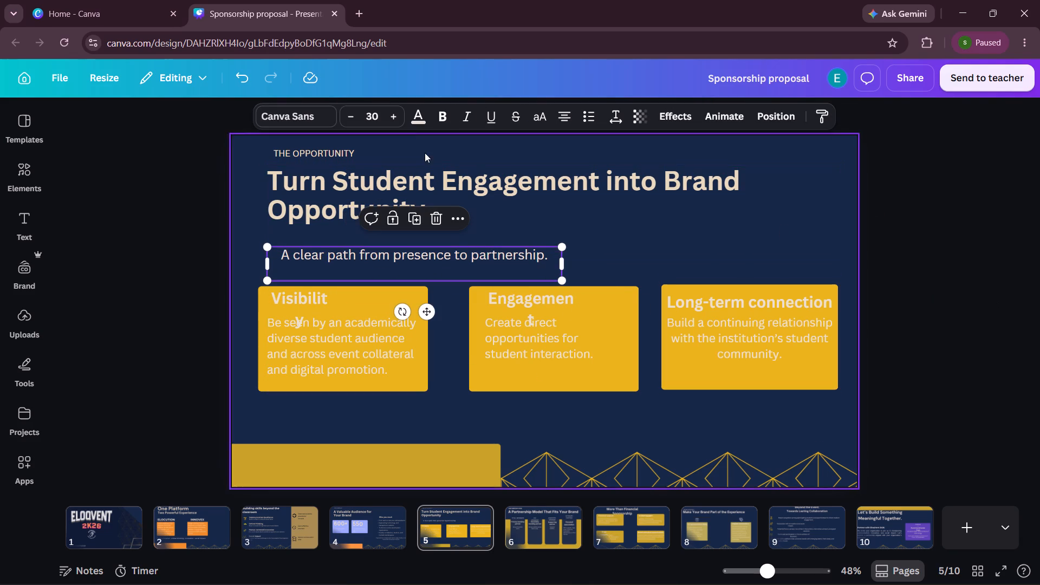
{"action": "left_click", "coordinate": [426, 119]}
{"action": "left_click", "coordinate": [75, 249]}
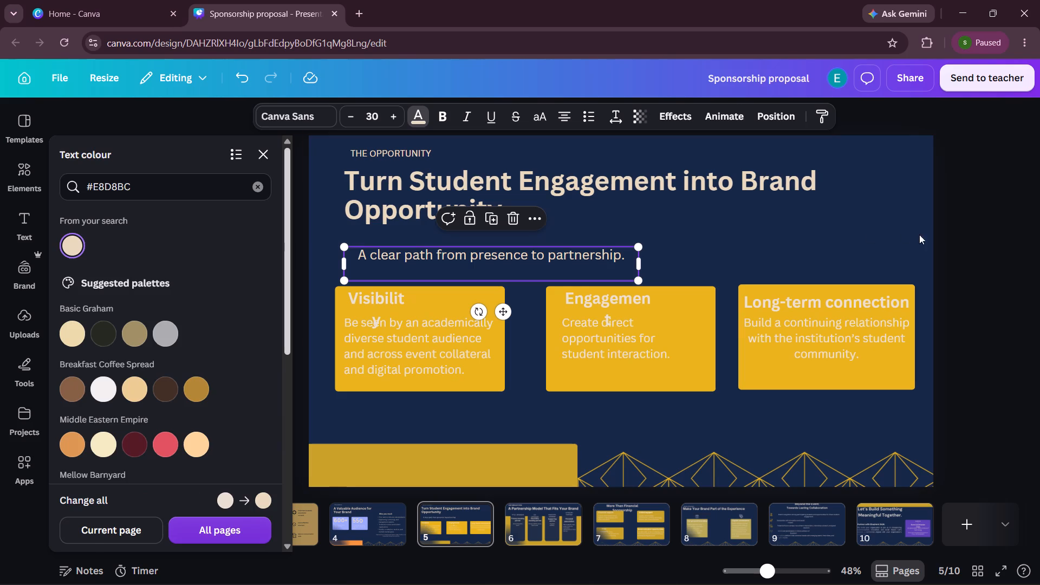
{"action": "double_click", "coordinate": [954, 237]}
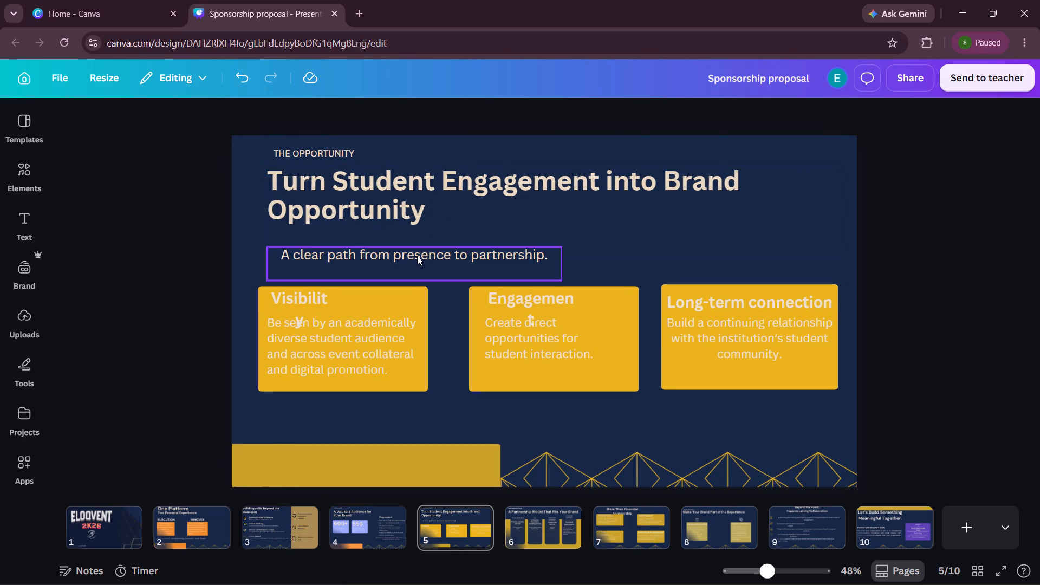
Move the "A clear path from presence to partnership." line up and slightly left, just beneath the title.
{"action": "left_click_drag", "start_coordinate": [417, 256], "coordinate": [406, 236]}
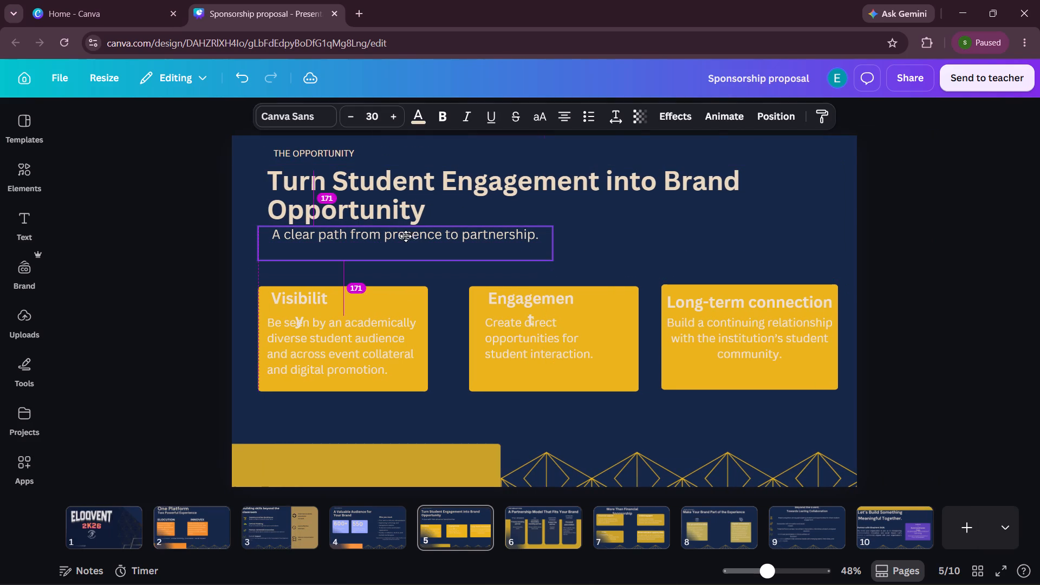
{"action": "left_click_drag", "start_coordinate": [406, 236], "coordinate": [407, 245]}
{"action": "left_click", "coordinate": [928, 243]}
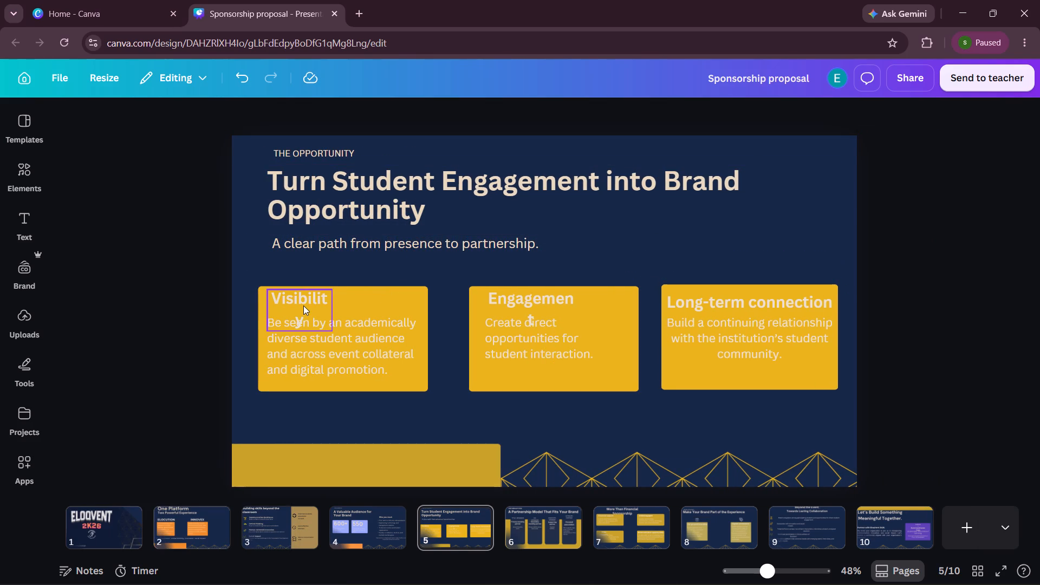
Widen the "Visibility" and "Engagement" card headings so each word fits on one line.
{"action": "left_click", "coordinate": [303, 305]}
{"action": "left_click_drag", "start_coordinate": [334, 311], "coordinate": [344, 311]}
{"action": "left_click", "coordinate": [523, 310]}
{"action": "left_click_drag", "start_coordinate": [577, 314], "coordinate": [600, 312]}
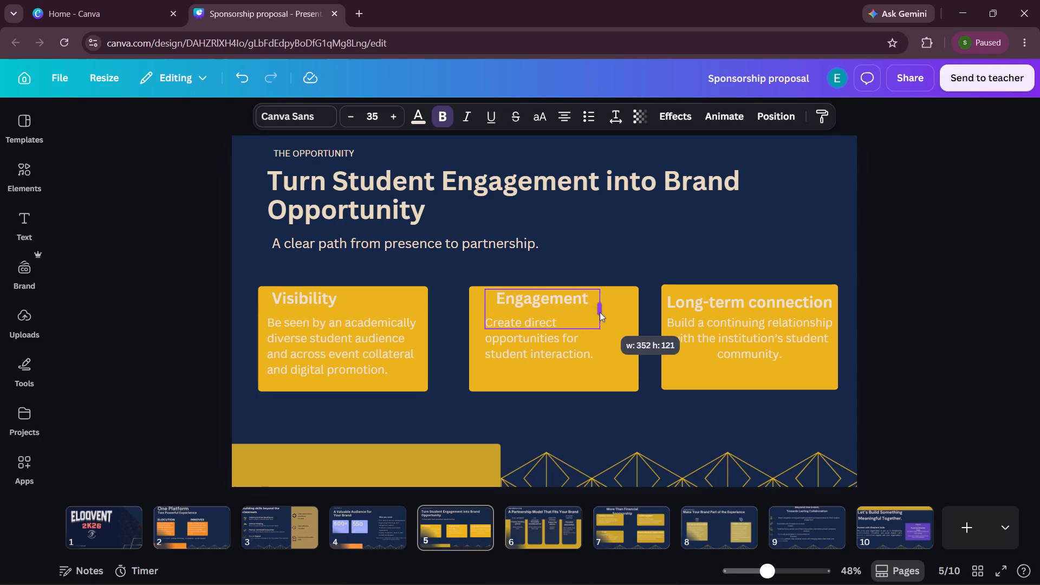
{"action": "left_click_drag", "start_coordinate": [600, 312], "coordinate": [599, 312]}
{"action": "left_click", "coordinate": [712, 305]}
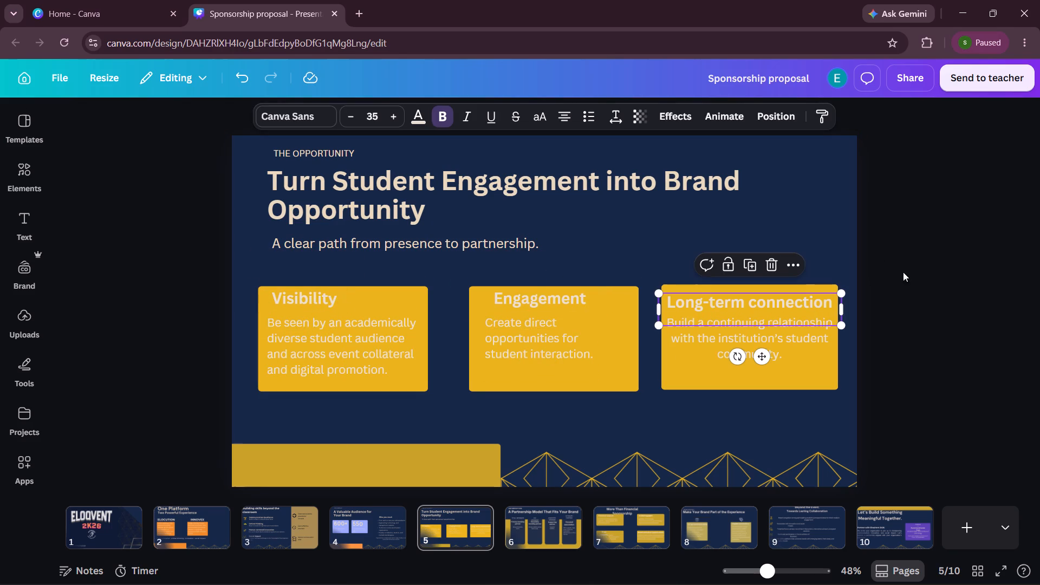
{"action": "left_click", "coordinate": [919, 269]}
Move the "Visibility" heading right toward the centre of its card and colour it #E8D8BC.
{"action": "left_click_drag", "start_coordinate": [303, 292], "coordinate": [331, 294]}
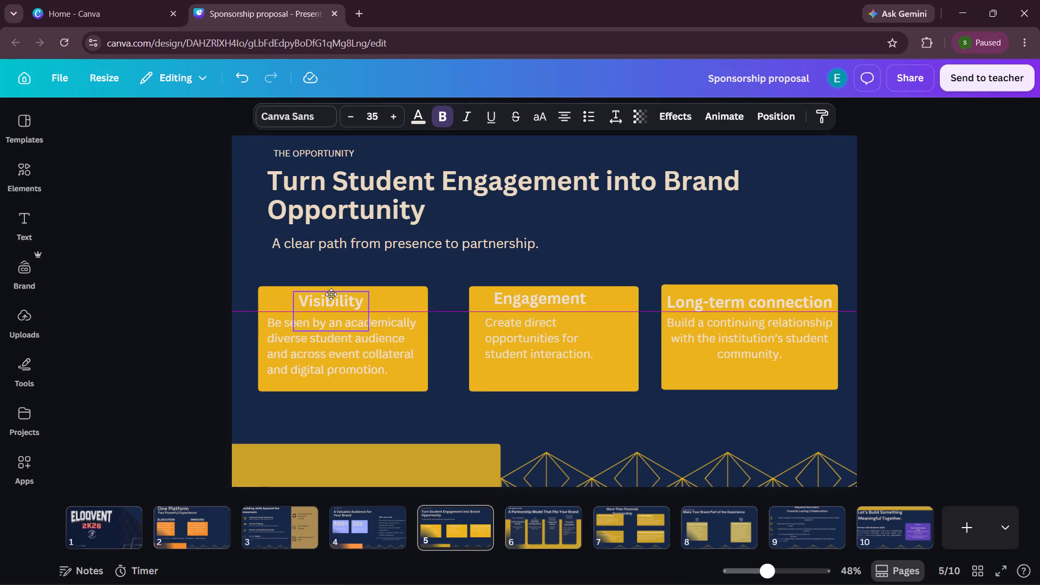
{"action": "left_click_drag", "start_coordinate": [331, 294], "coordinate": [333, 293]}
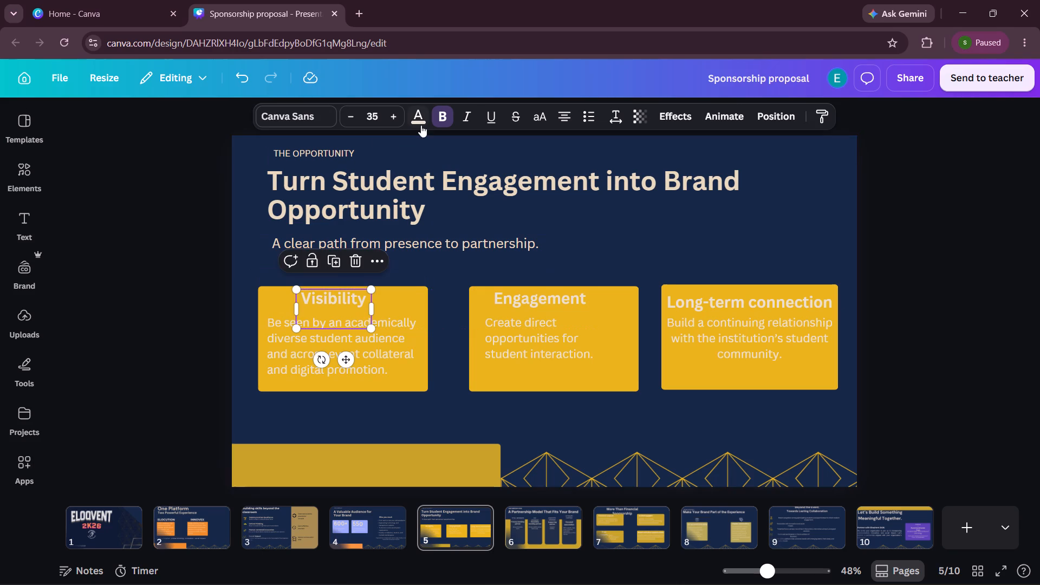
{"action": "left_click", "coordinate": [421, 125]}
{"action": "left_click", "coordinate": [60, 238]}
{"action": "left_click", "coordinate": [68, 243]}
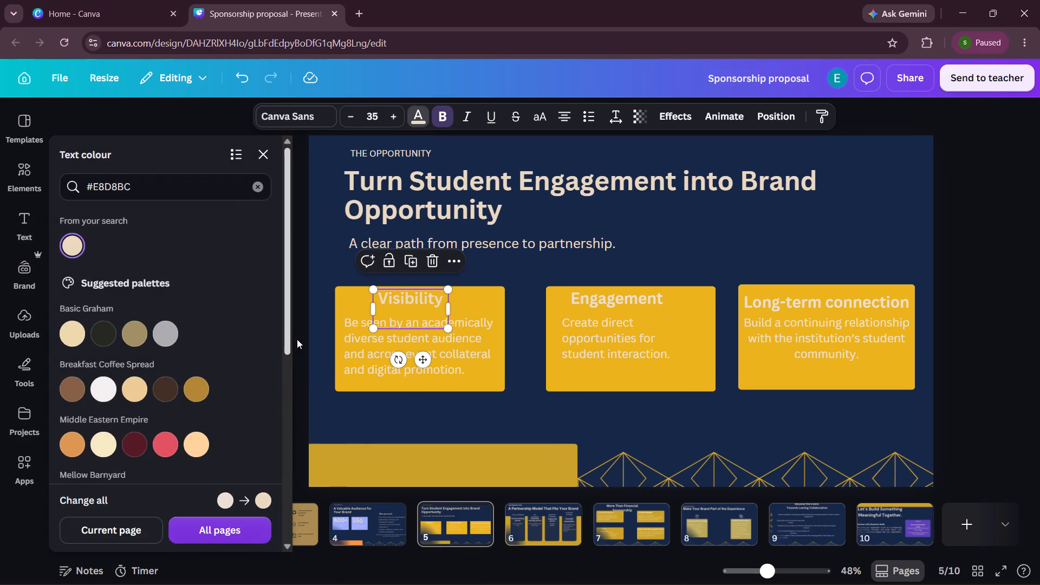
Colour the body text of the Visibility card #E8D8BC.
{"action": "left_click", "coordinate": [367, 349]}
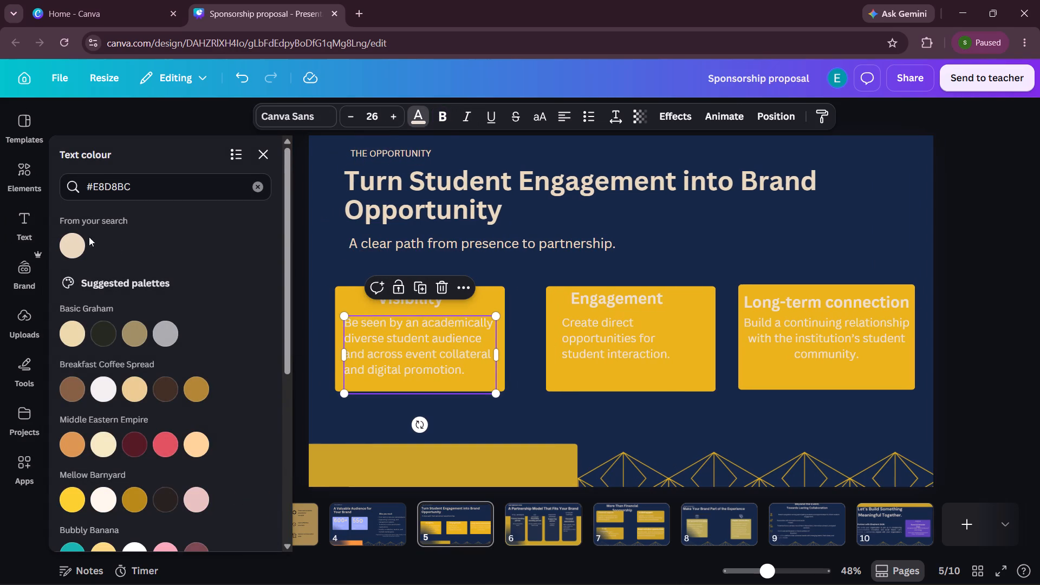
{"action": "left_click", "coordinate": [75, 241]}
{"action": "left_click", "coordinate": [459, 241]}
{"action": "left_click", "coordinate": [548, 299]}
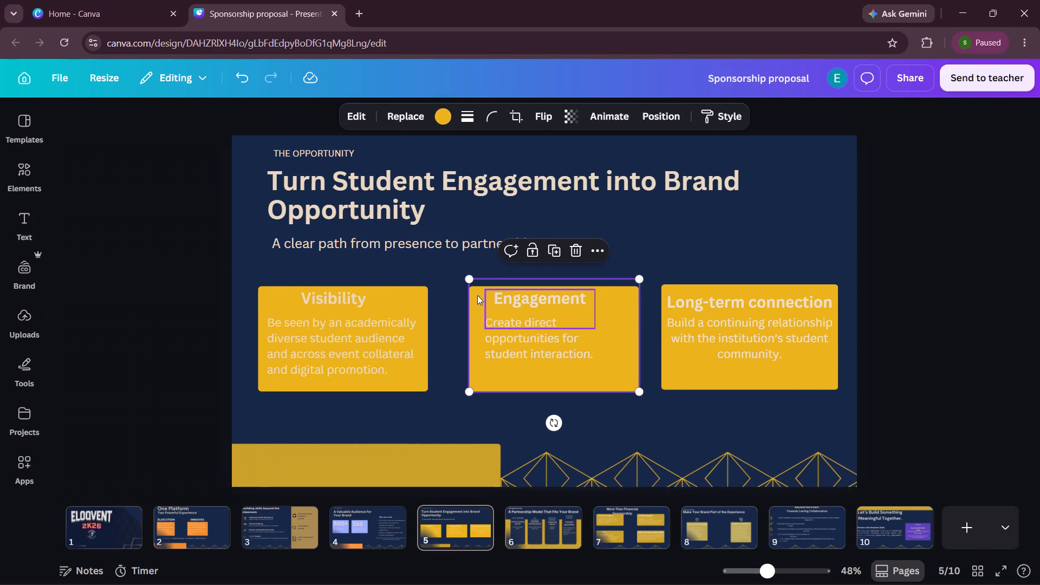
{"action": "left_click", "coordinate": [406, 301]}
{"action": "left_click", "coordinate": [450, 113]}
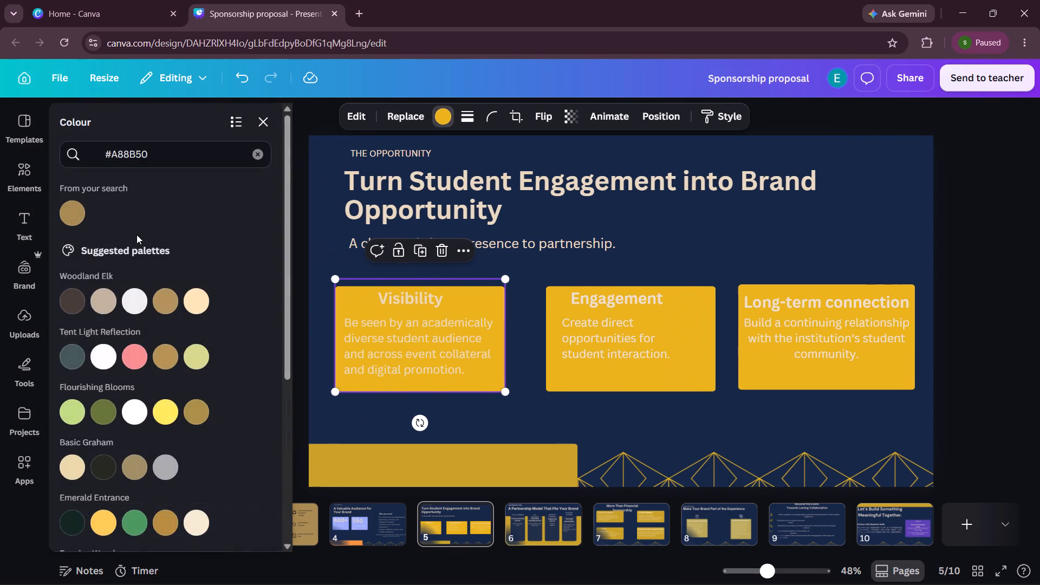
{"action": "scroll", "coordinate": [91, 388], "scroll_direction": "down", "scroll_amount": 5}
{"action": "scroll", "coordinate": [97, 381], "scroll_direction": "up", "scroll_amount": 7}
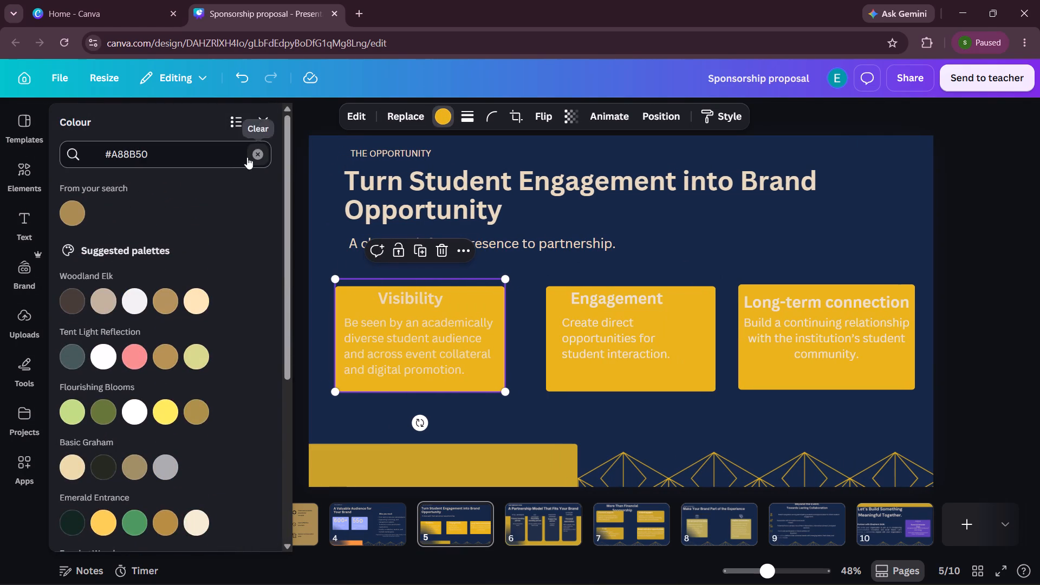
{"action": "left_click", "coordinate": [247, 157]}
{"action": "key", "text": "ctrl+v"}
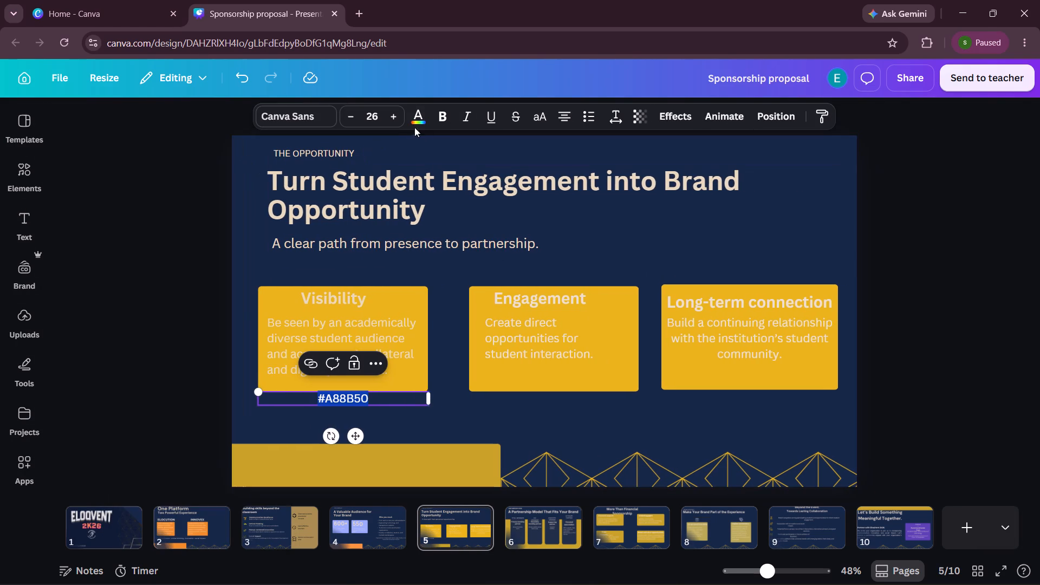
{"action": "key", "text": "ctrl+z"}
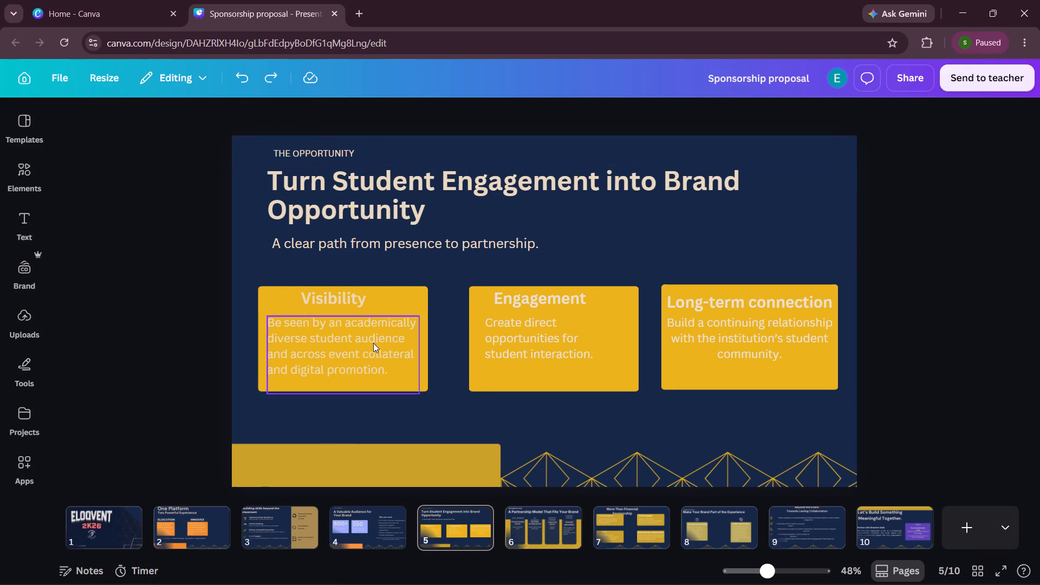
{"action": "left_click", "coordinate": [397, 299]}
{"action": "left_click", "coordinate": [439, 119]}
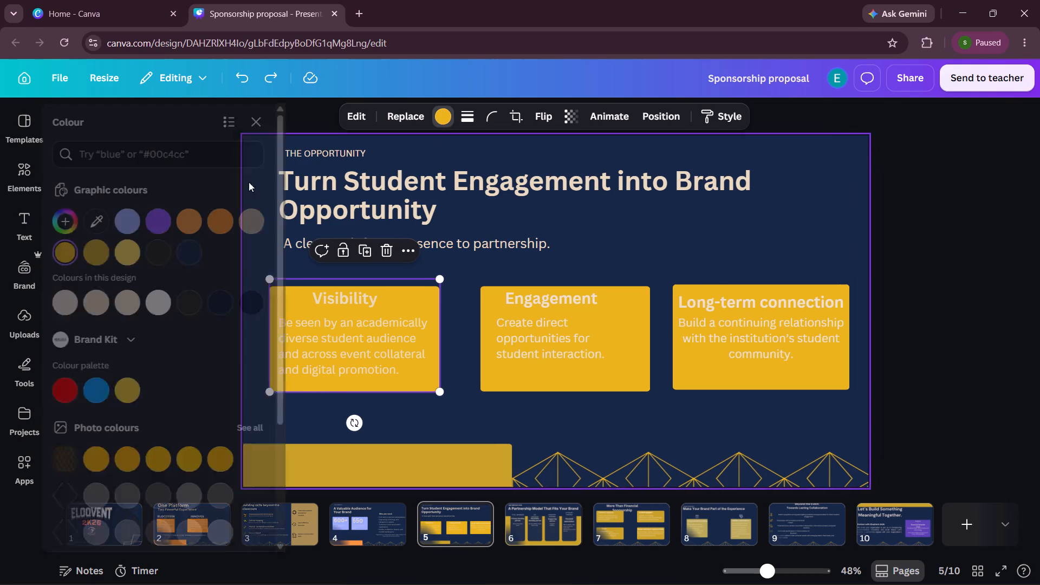
{"action": "left_click", "coordinate": [179, 151]}
{"action": "key", "text": "ctrl+v"}
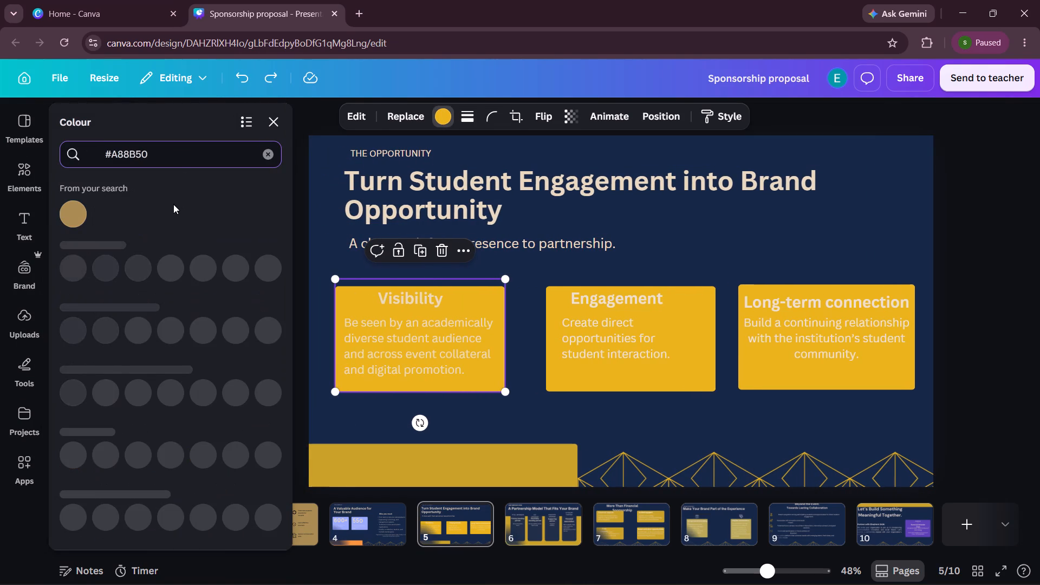
{"action": "left_click", "coordinate": [259, 154]}
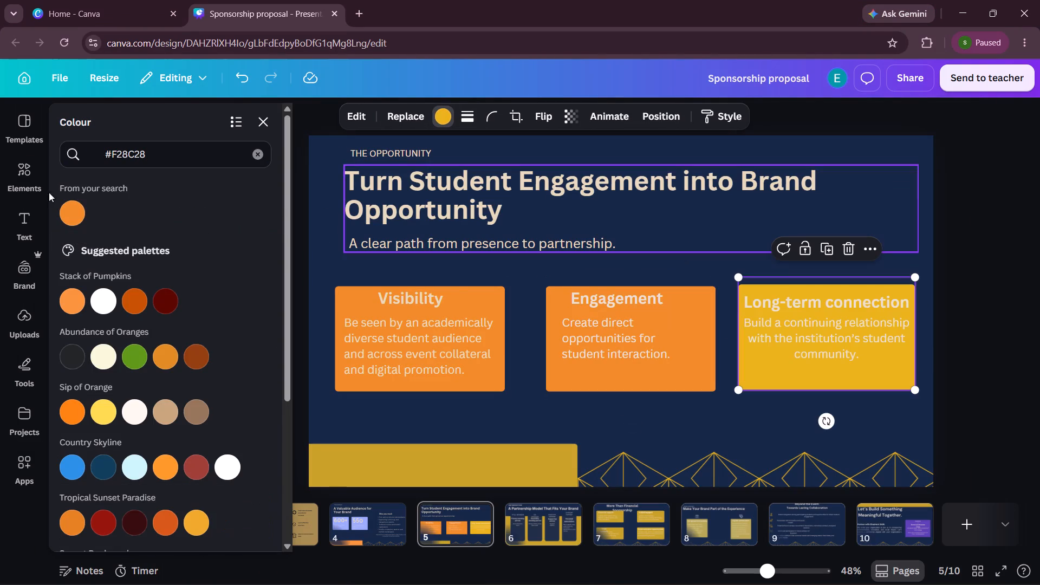
{"action": "left_click", "coordinate": [65, 206]}
{"action": "double_click", "coordinate": [971, 254]}
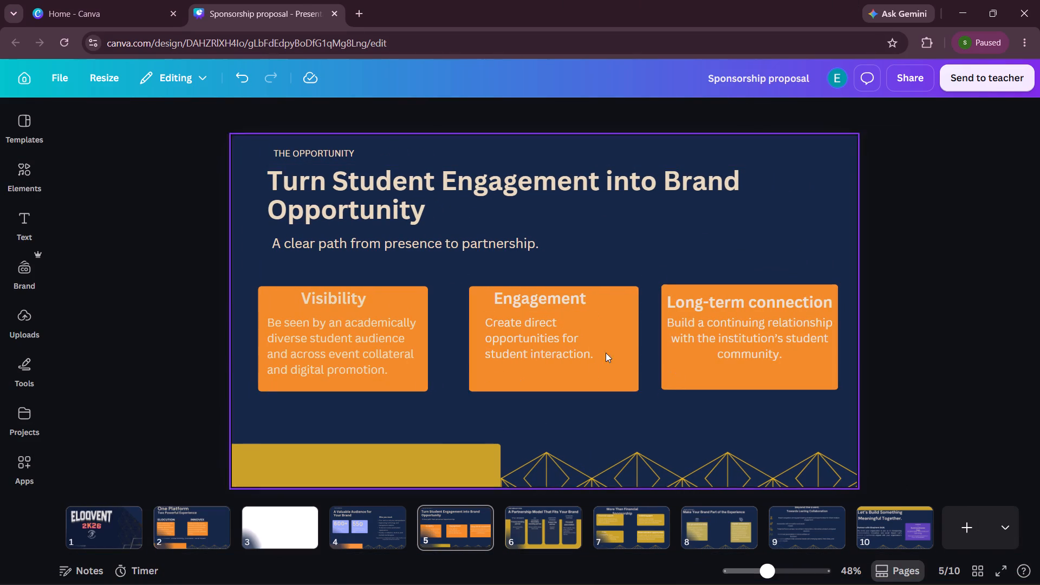
Apply text colour #E8D8BC to the Visibility body text and to the headings and body text of the Engagement and Long-term connection cards.
{"action": "left_click", "coordinate": [337, 341]}
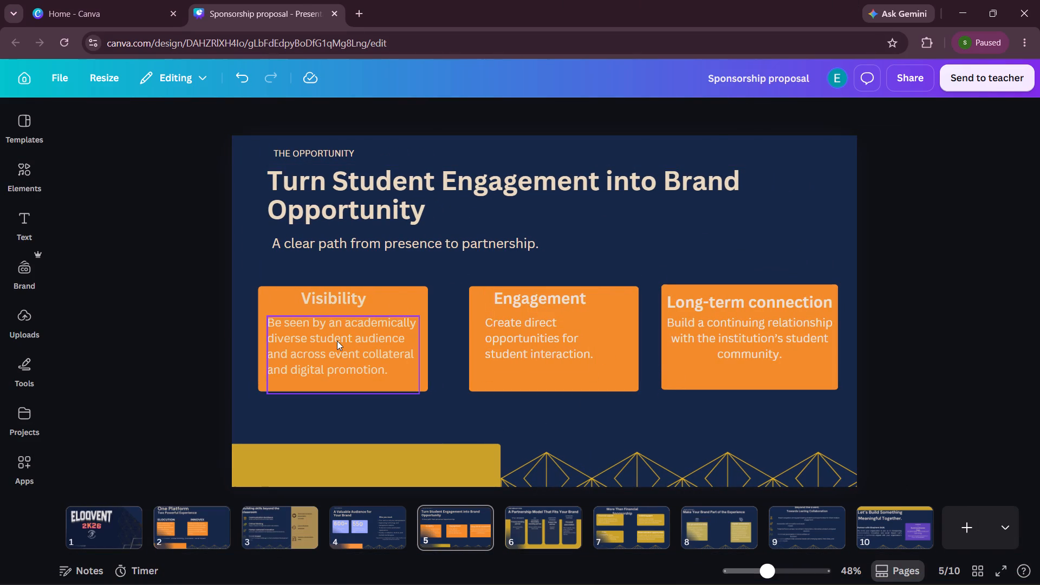
{"action": "left_click", "coordinate": [420, 112]}
{"action": "left_click", "coordinate": [74, 244]}
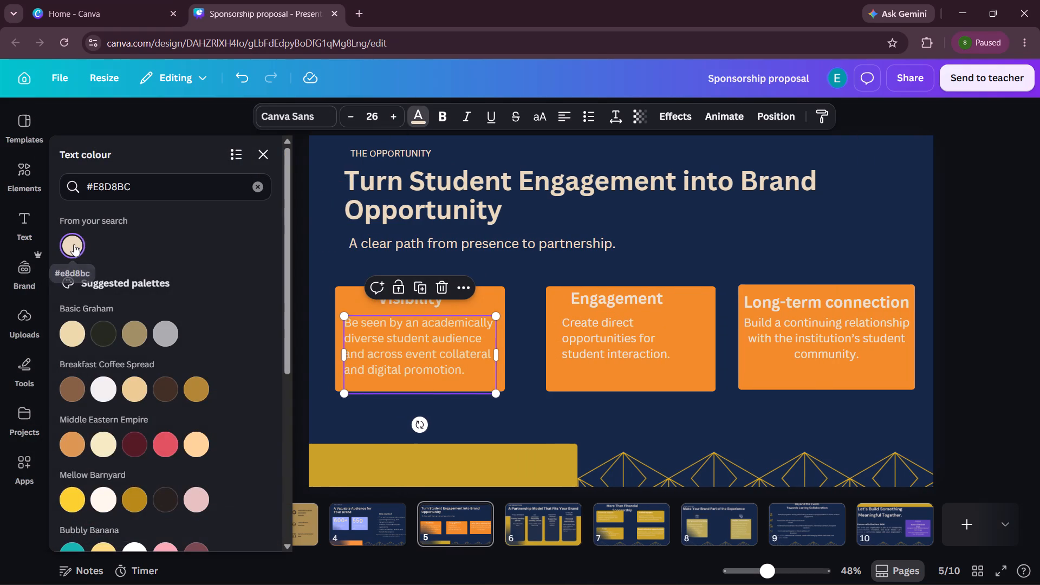
{"action": "left_click", "coordinate": [610, 330]}
{"action": "left_click", "coordinate": [67, 257]}
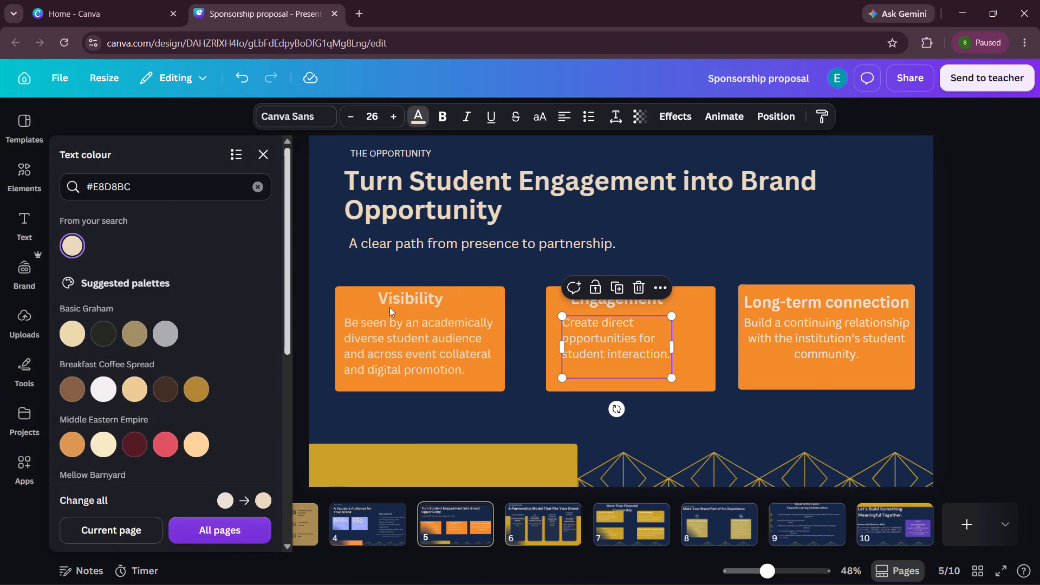
{"action": "left_click", "coordinate": [620, 305]}
{"action": "left_click", "coordinate": [65, 246]}
{"action": "left_click", "coordinate": [804, 338]}
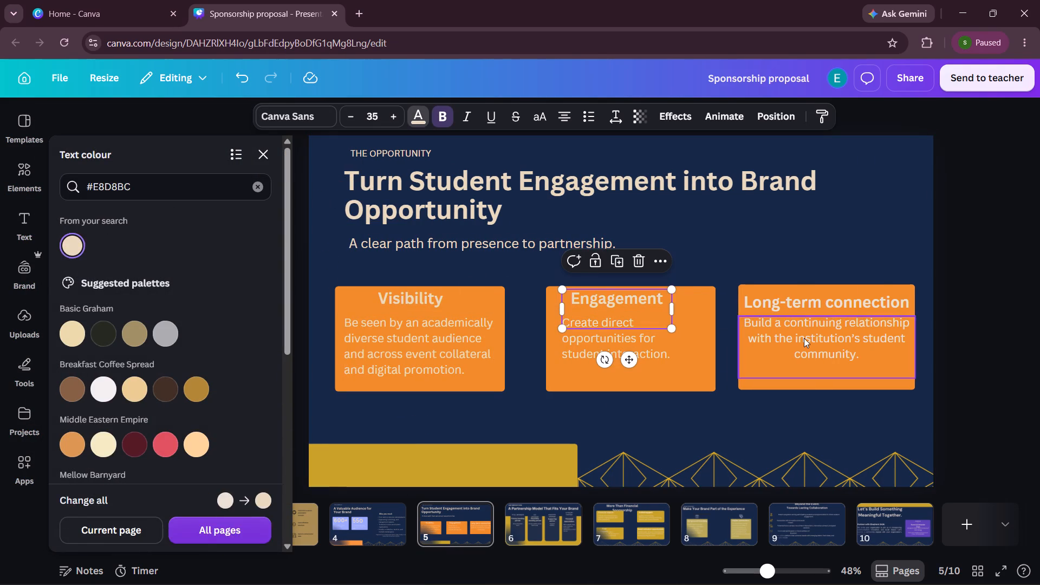
{"action": "left_click", "coordinate": [75, 249]}
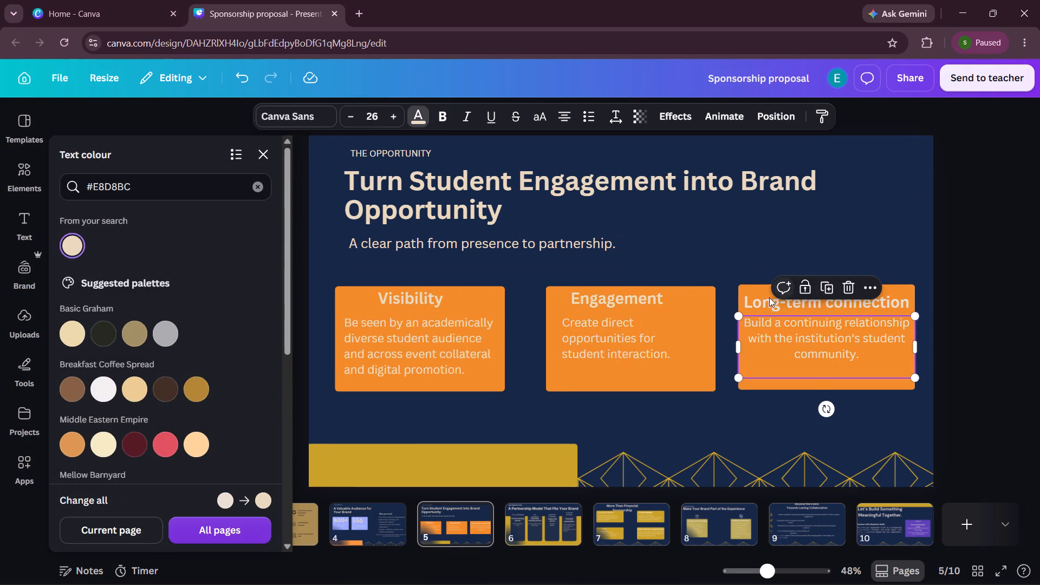
{"action": "left_click", "coordinate": [762, 300]}
{"action": "left_click", "coordinate": [66, 242]}
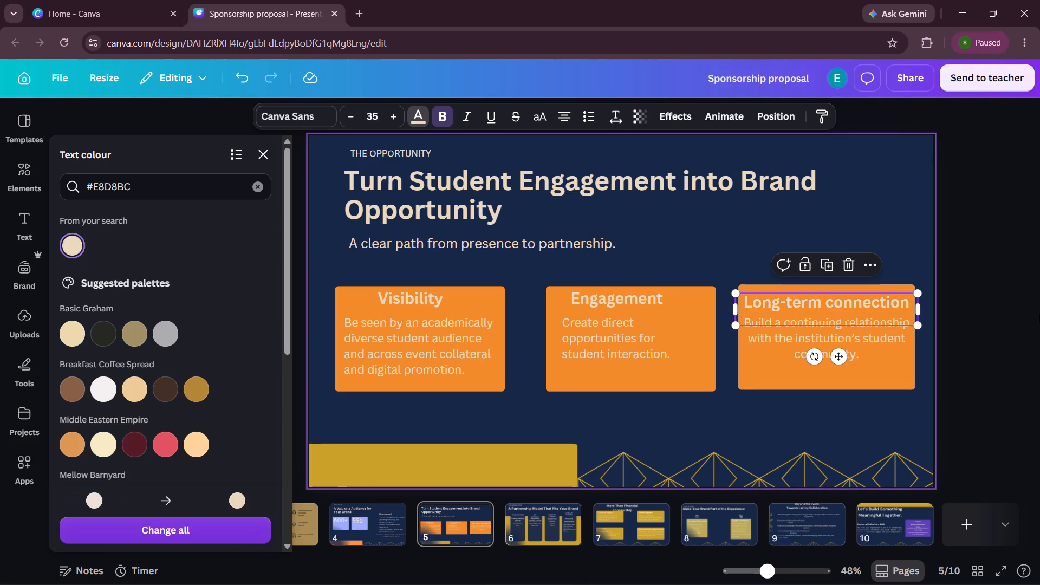
{"action": "left_click", "coordinate": [990, 311]}
{"action": "left_click", "coordinate": [990, 311]}
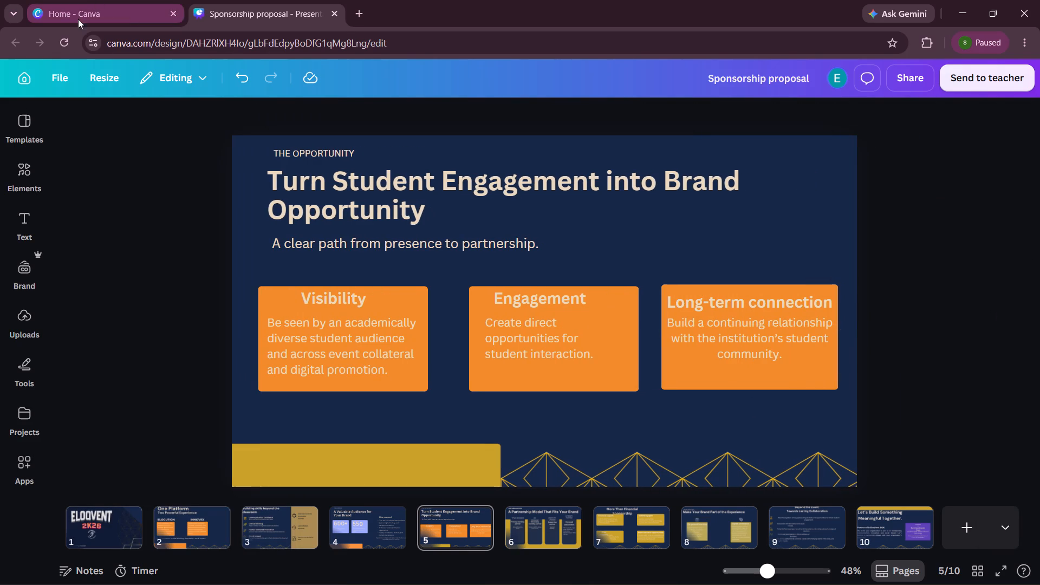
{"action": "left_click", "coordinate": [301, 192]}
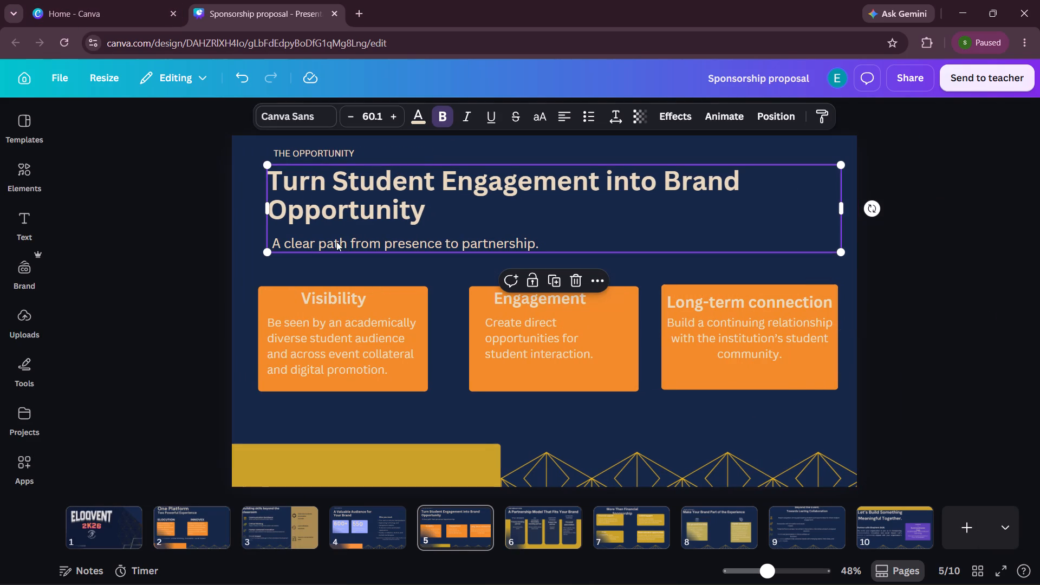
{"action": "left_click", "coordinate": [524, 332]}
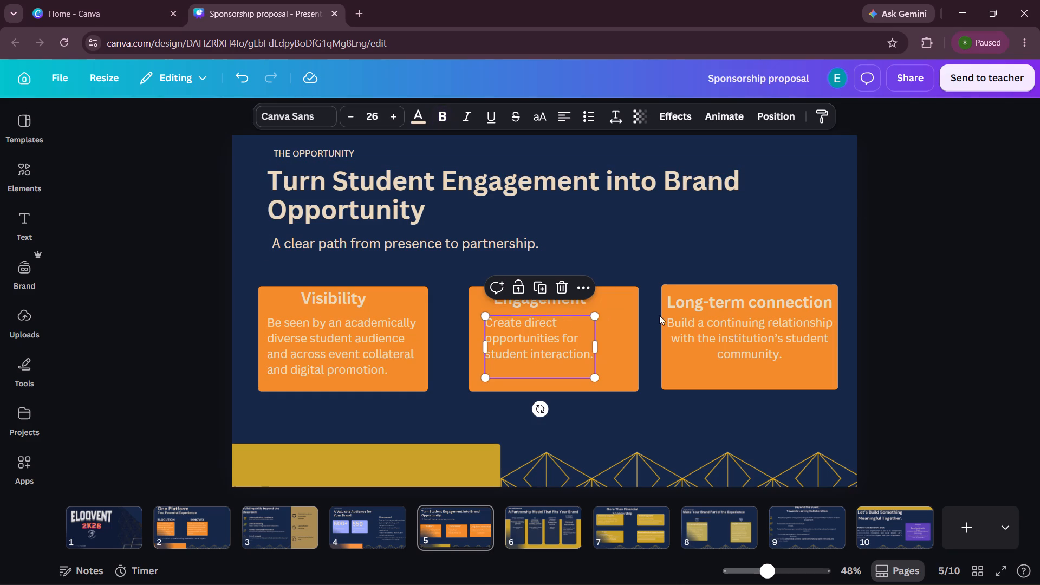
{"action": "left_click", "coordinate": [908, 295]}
Move the "Long-term connection" heading up slightly so it lines up with the other two card headings.
{"action": "left_click", "coordinate": [749, 334]}
{"action": "left_click_drag", "start_coordinate": [750, 309], "coordinate": [751, 303]}
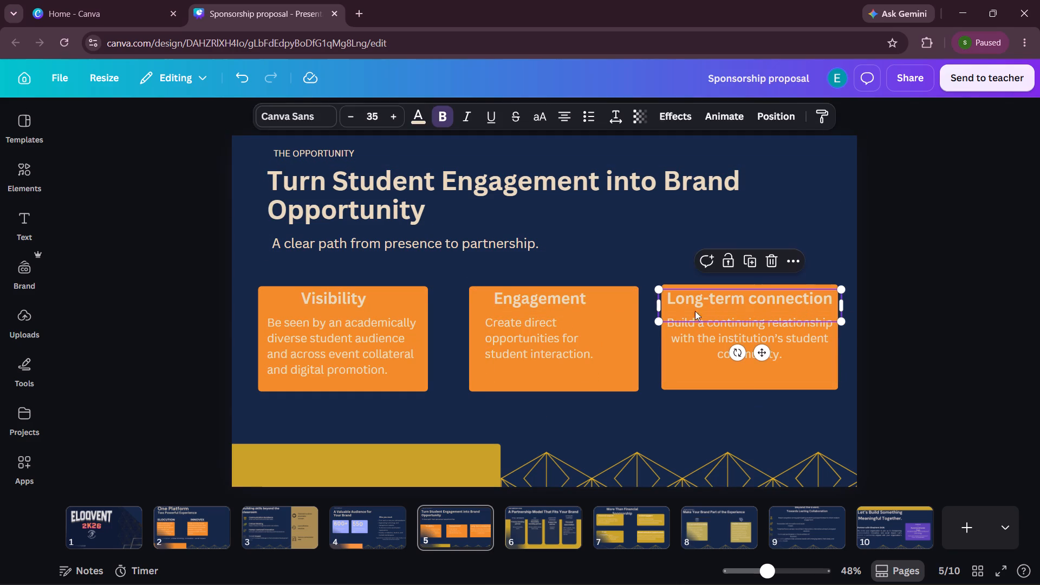
{"action": "left_click", "coordinate": [904, 275]}
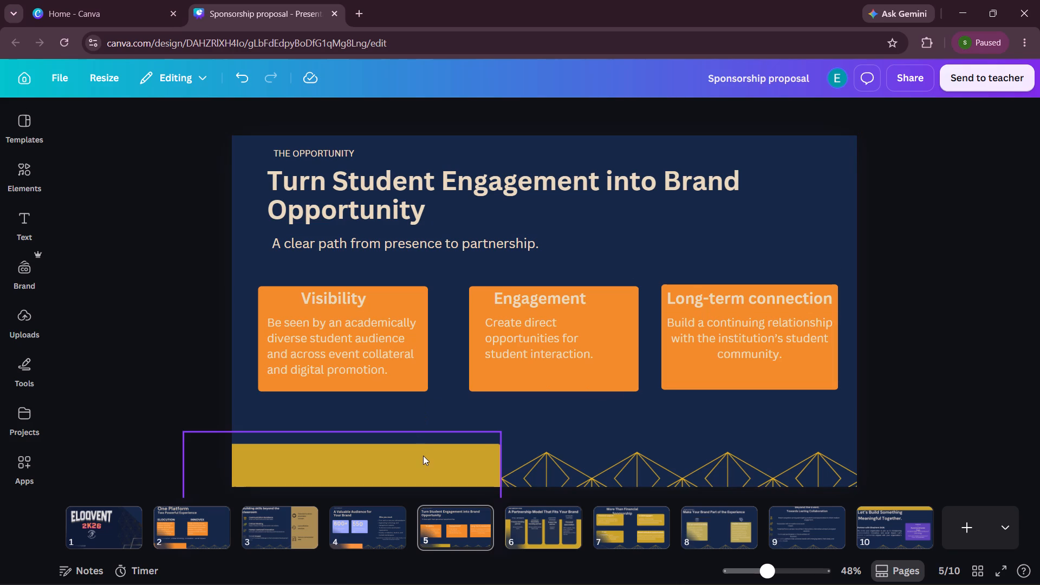
Change the font of the "Engagement", "Visibility" and "Long-term connection" headings to DM Sans.
{"action": "left_click", "coordinate": [525, 302]}
{"action": "left_click", "coordinate": [287, 127]}
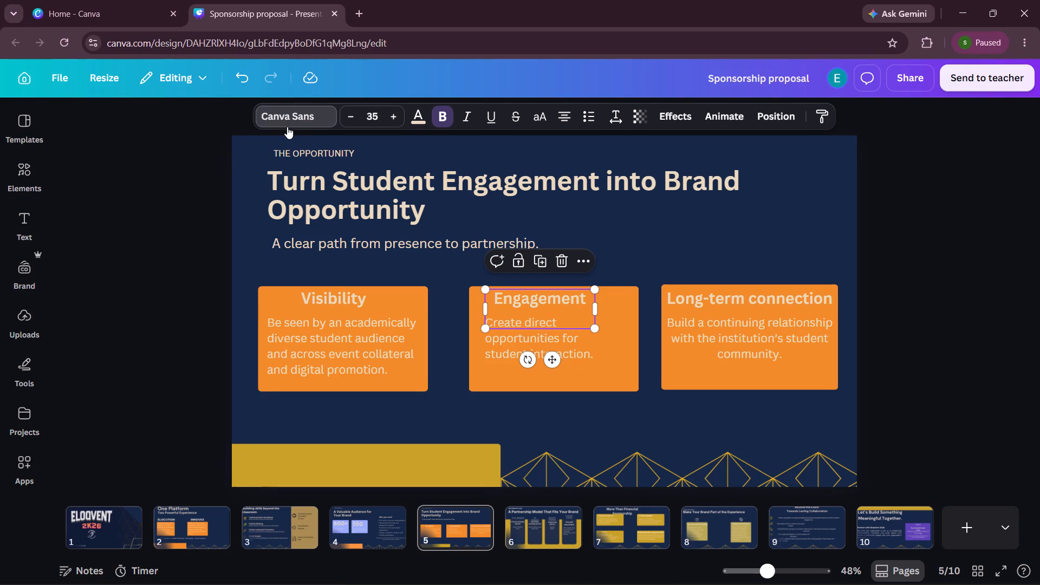
{"action": "left_click", "coordinate": [150, 335]}
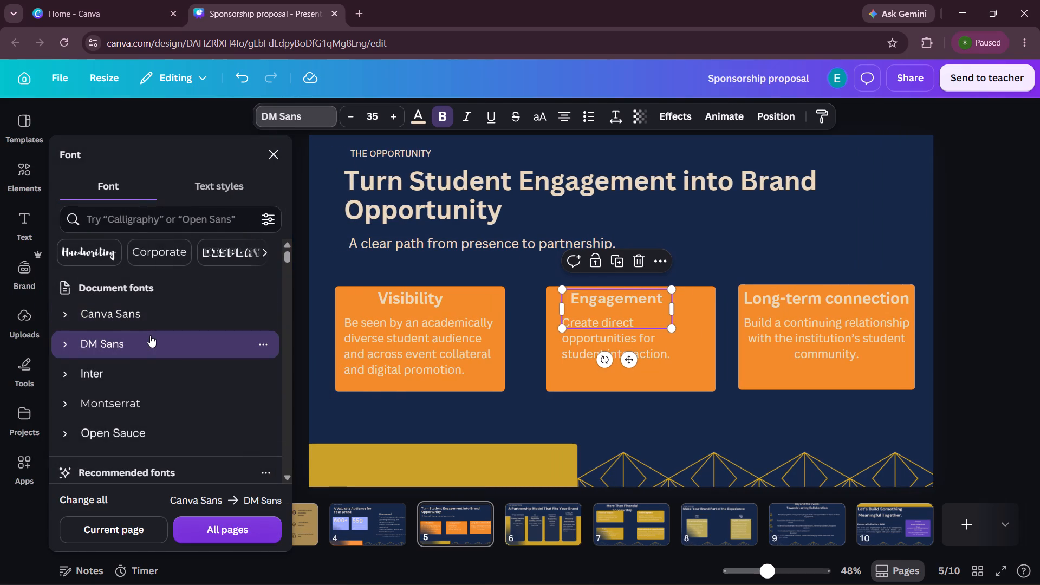
{"action": "left_click", "coordinate": [430, 294]}
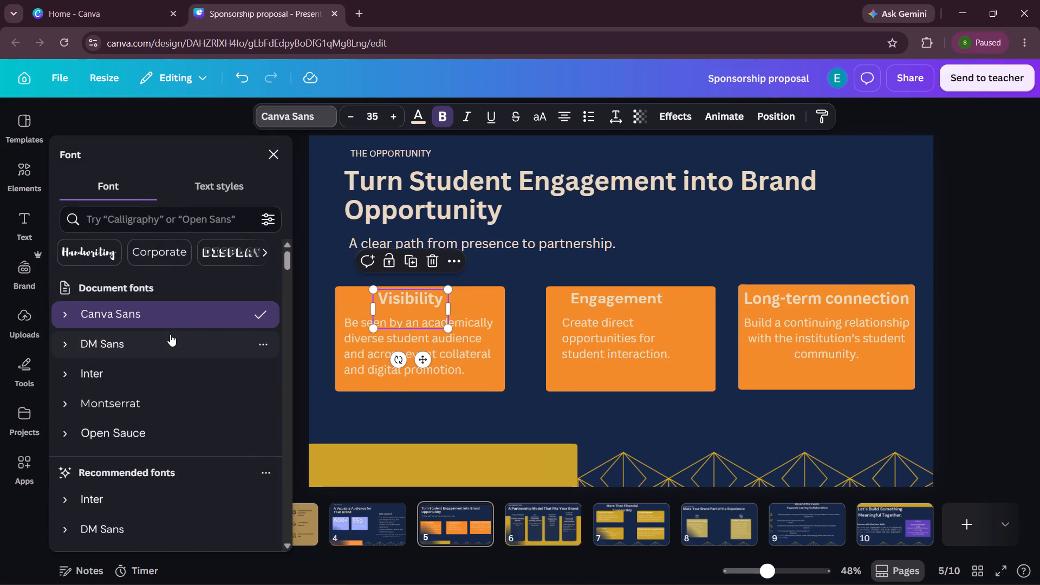
{"action": "left_click", "coordinate": [170, 334]}
{"action": "left_click", "coordinate": [779, 298]}
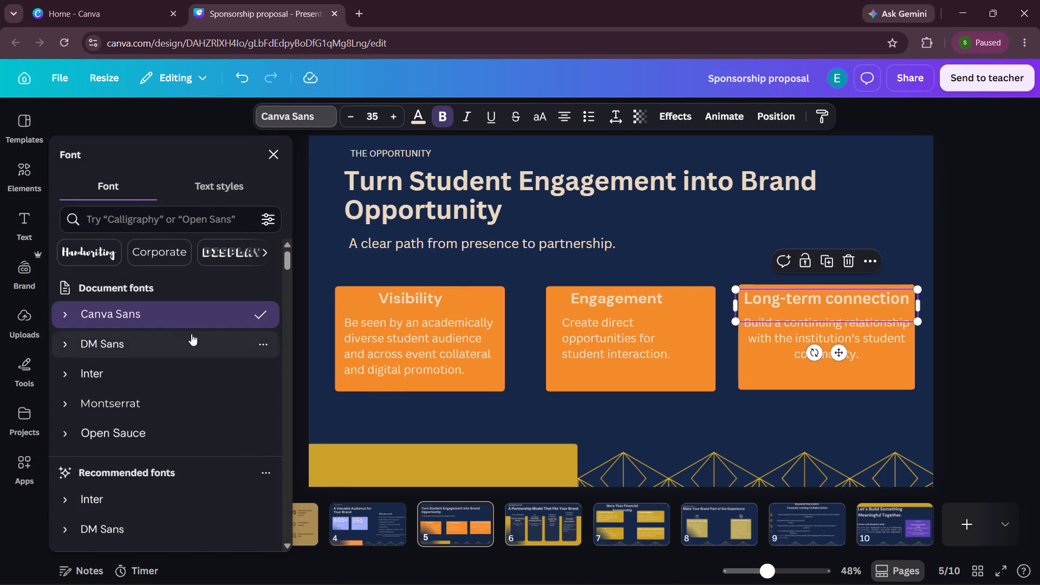
{"action": "left_click", "coordinate": [178, 331]}
{"action": "left_click", "coordinate": [1031, 266]}
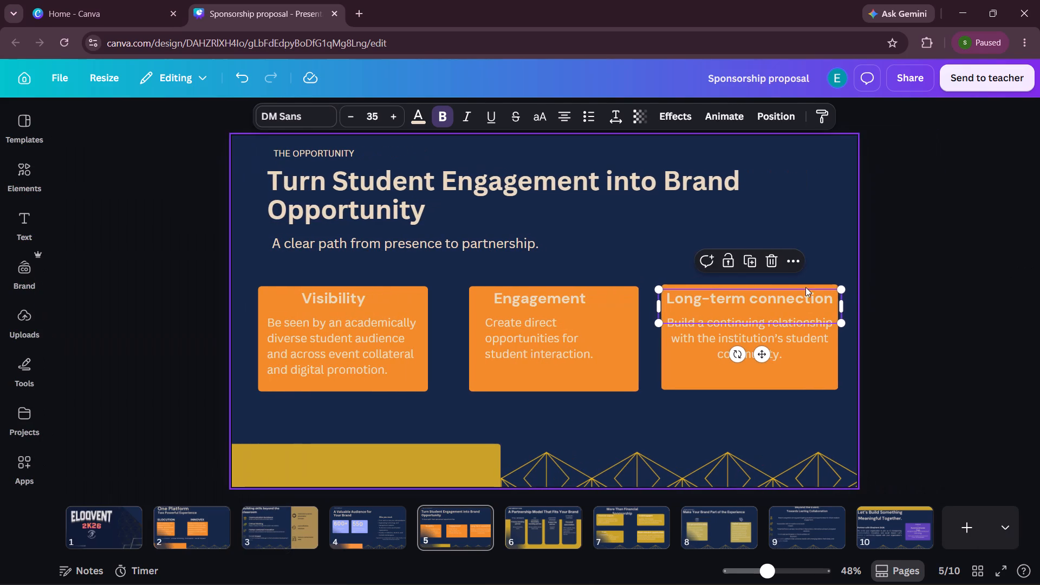
Try Montserrat on the Visibility card's body text, and switch that text to DM Sans.
{"action": "left_click", "coordinate": [336, 335]}
{"action": "left_click", "coordinate": [292, 113]}
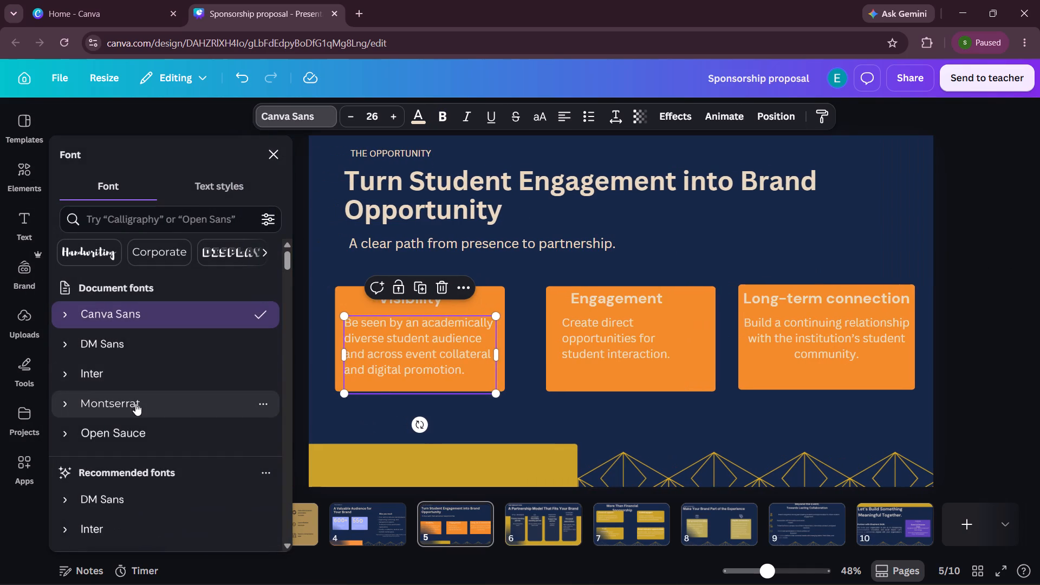
{"action": "left_click", "coordinate": [135, 404]}
{"action": "left_click", "coordinate": [148, 351]}
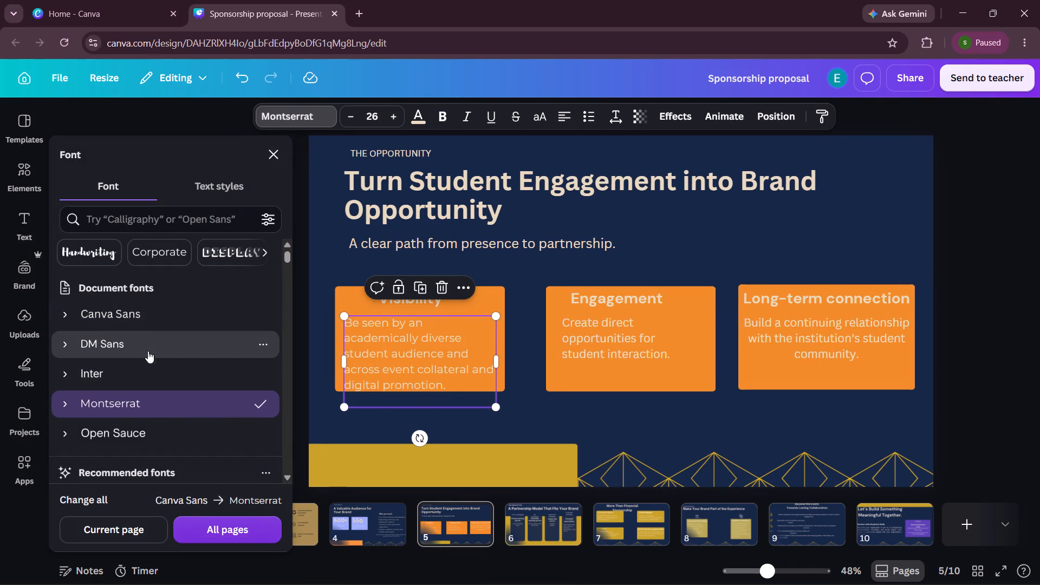
Set the body text of the Visibility, Engagement and Long-term connection cards to Canva Sans.
{"action": "left_click", "coordinate": [148, 311]}
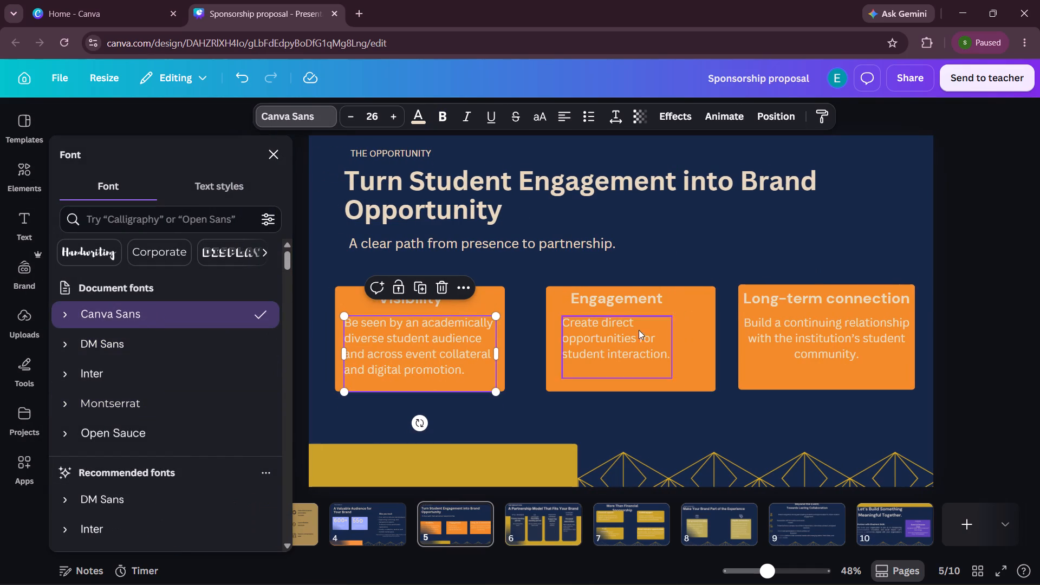
{"action": "left_click", "coordinate": [638, 330]}
{"action": "left_click", "coordinate": [161, 317]}
{"action": "left_click", "coordinate": [752, 342]}
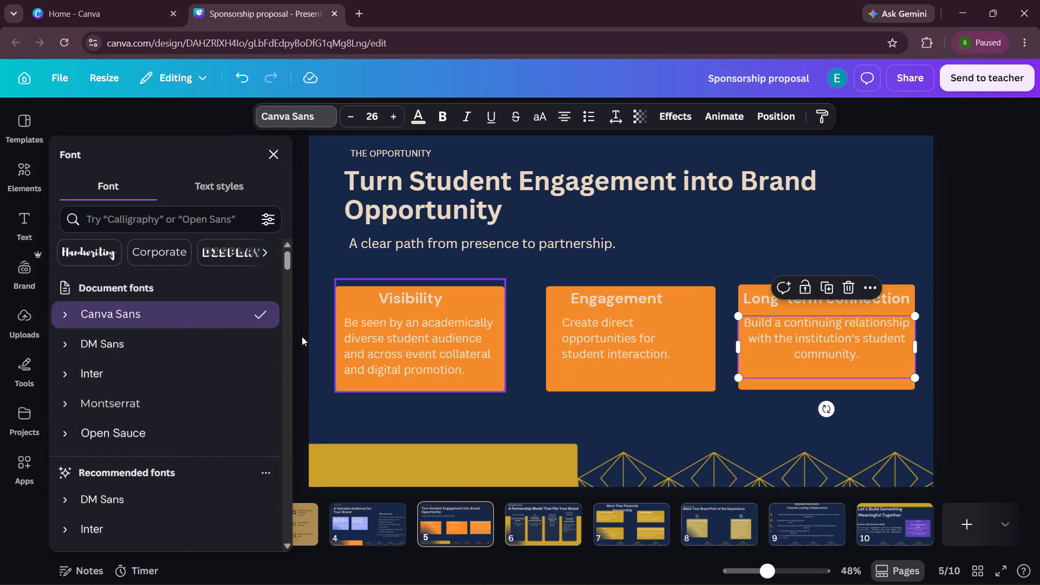
{"action": "left_click", "coordinate": [180, 321]}
{"action": "left_click", "coordinate": [1023, 261]}
{"action": "left_click", "coordinate": [1018, 259]}
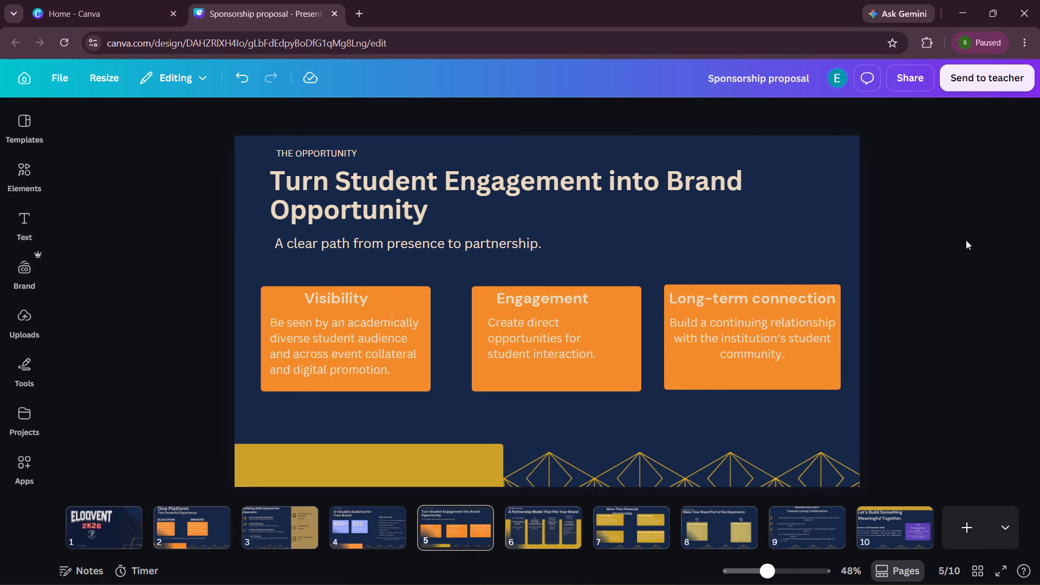
Widen the Engagement card's body text box to nearly the card's right edge.
{"action": "left_click", "coordinate": [556, 349]}
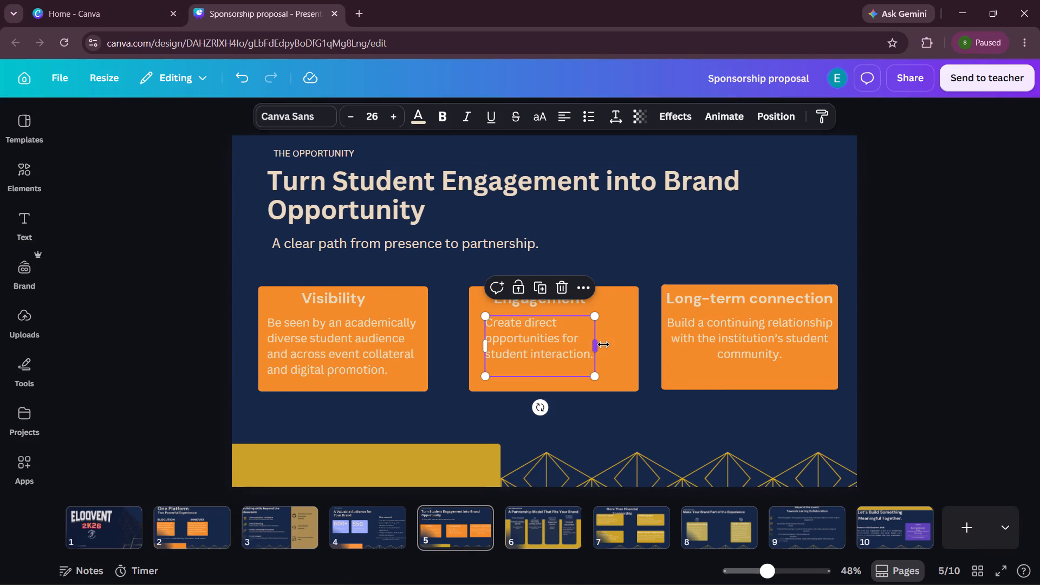
{"action": "left_click_drag", "start_coordinate": [600, 344], "coordinate": [634, 345]}
{"action": "left_click", "coordinate": [726, 334]}
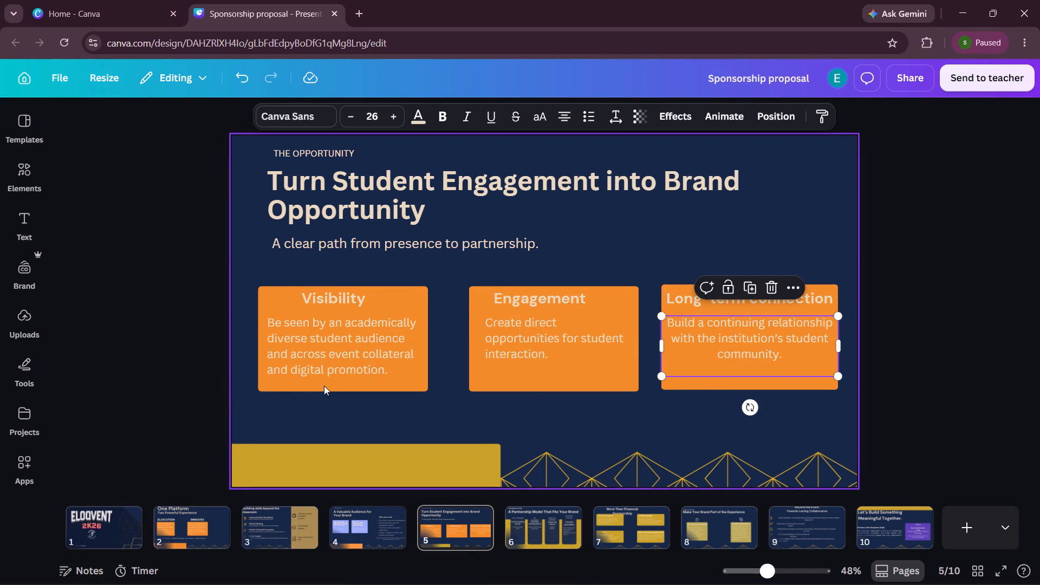
Nudge the Visibility card's body text up slightly.
{"action": "left_click", "coordinate": [321, 360]}
{"action": "key", "text": "Up"}
{"action": "key", "text": "Up"}
{"action": "key", "text": "Up"}
{"action": "key", "text": "Up"}
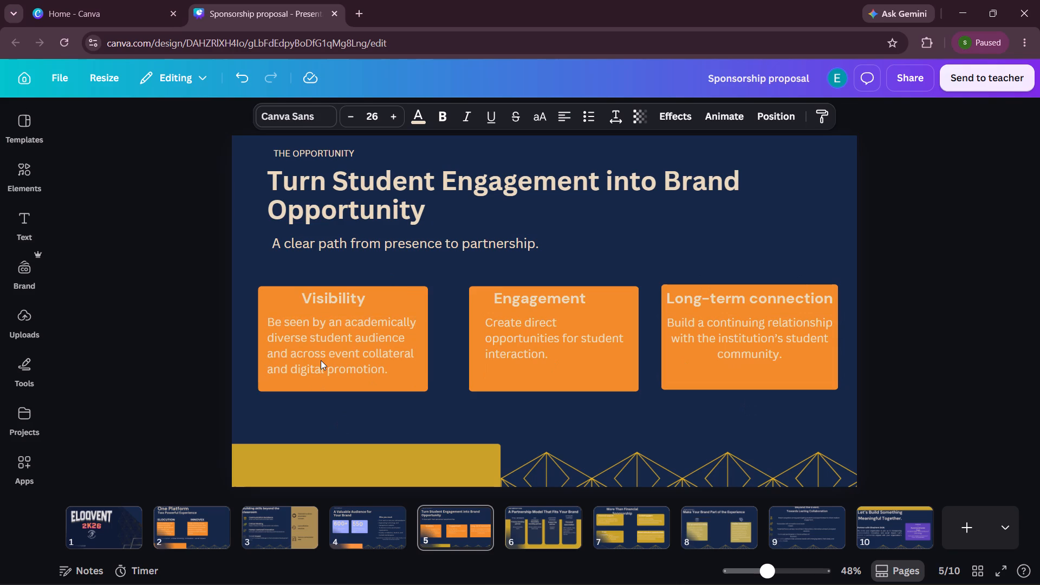
{"action": "double_click", "coordinate": [994, 263]}
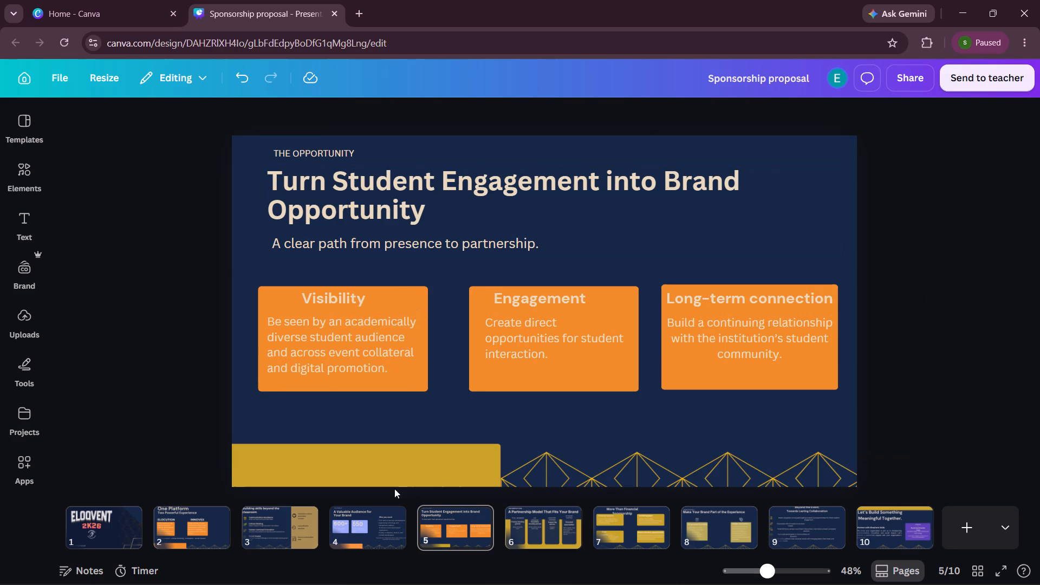
Recolour the gold bar at the bottom of slide 5 to the design's greyish orange #a88b50.
{"action": "left_click", "coordinate": [394, 489]}
{"action": "left_click", "coordinate": [398, 463]}
{"action": "left_click", "coordinate": [445, 116]}
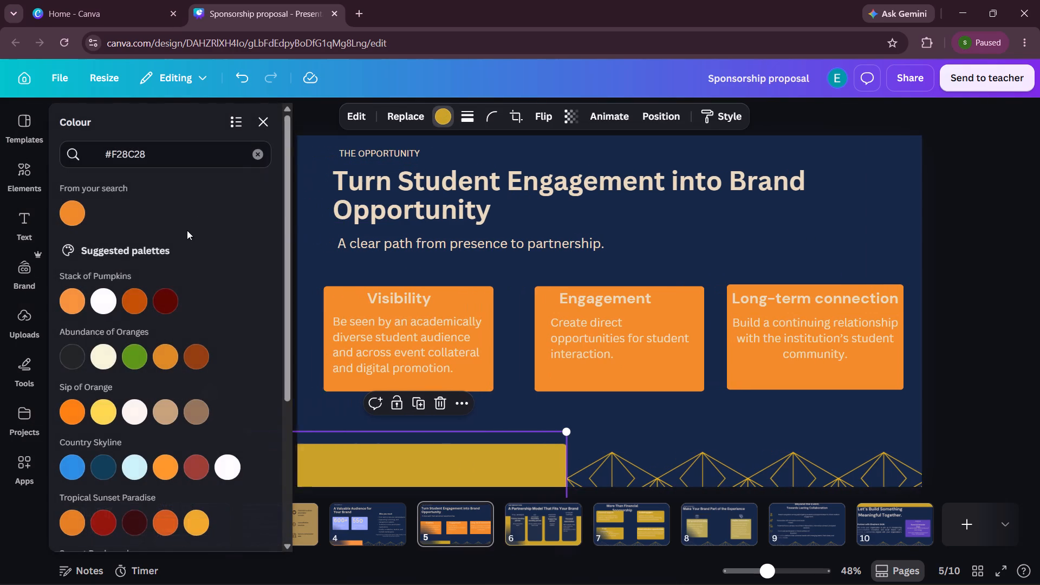
{"action": "left_click", "coordinate": [260, 151]}
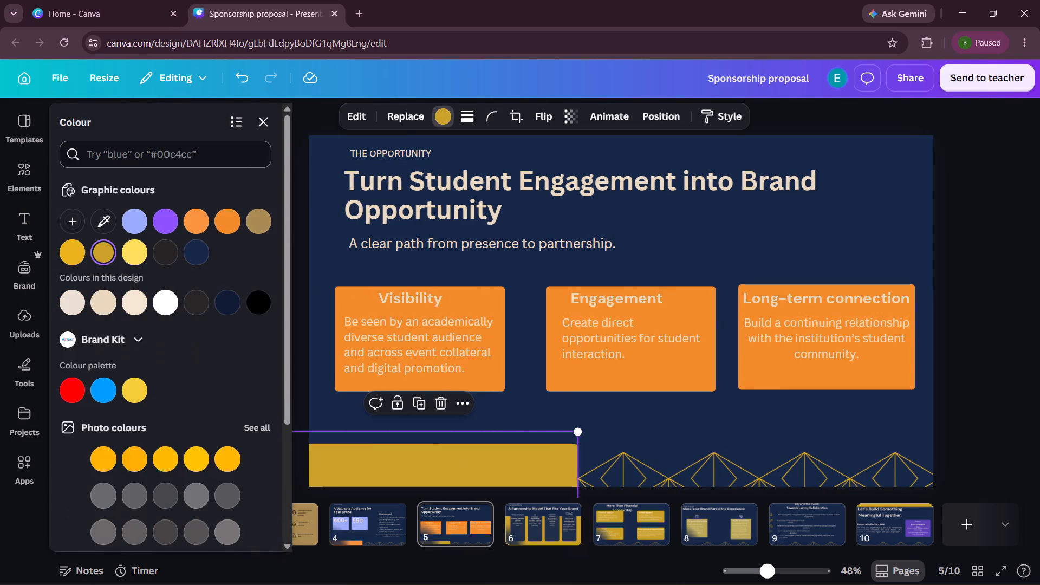
{"action": "left_click", "coordinate": [253, 217]}
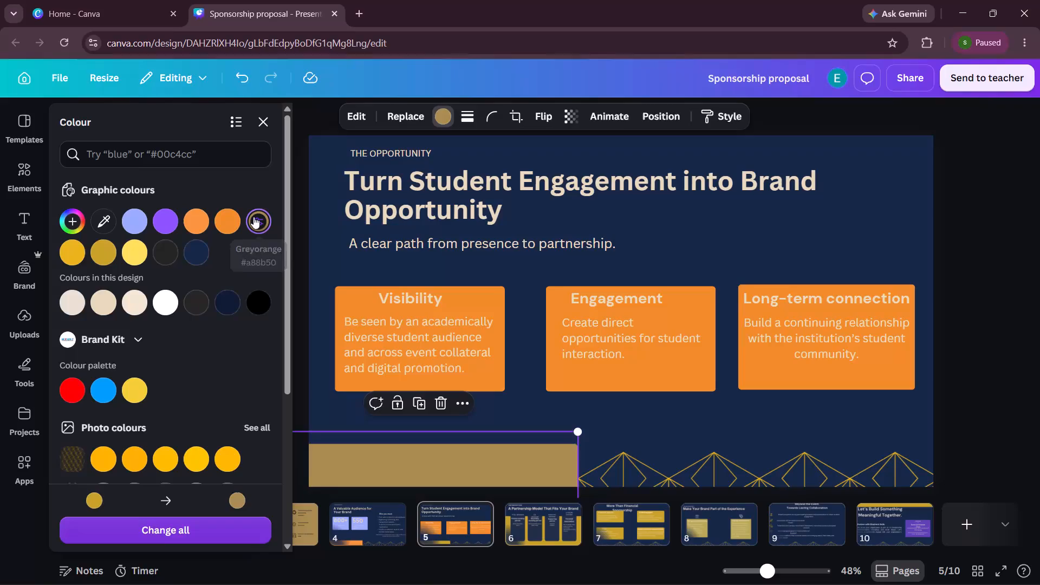
{"action": "double_click", "coordinate": [955, 237]}
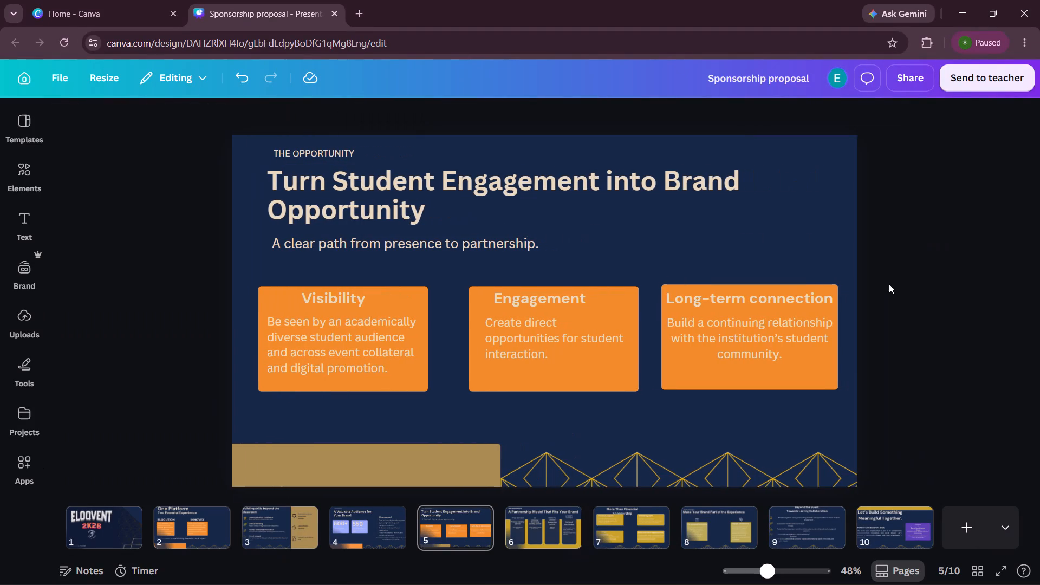
On slide 6, apply text colour #E8D8BC to the "PARTNERSHIP TIERS" label and the slide title.
{"action": "left_click", "coordinate": [543, 526]}
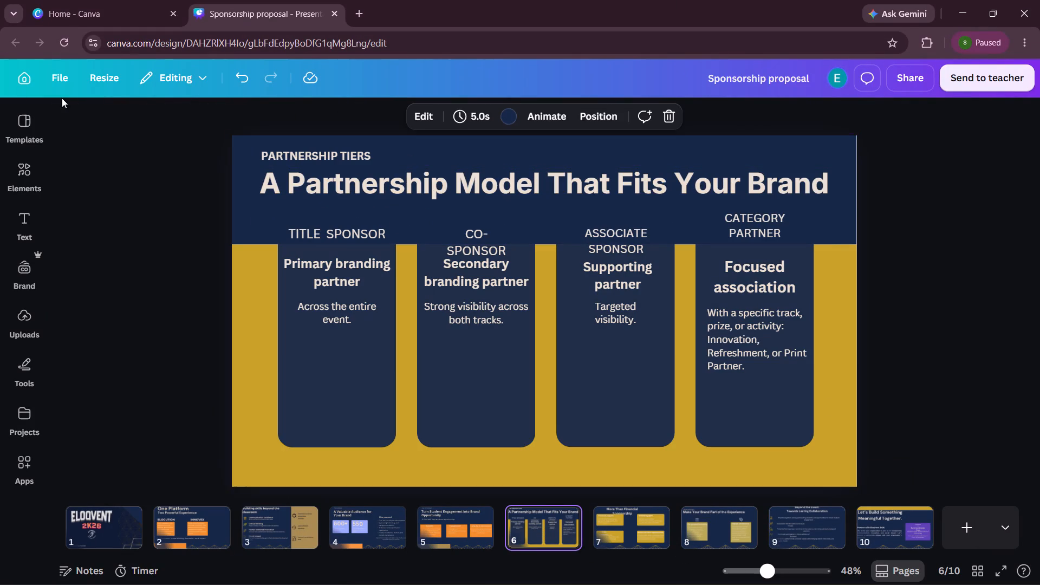
{"action": "left_click", "coordinate": [294, 148]}
{"action": "left_click", "coordinate": [414, 115]}
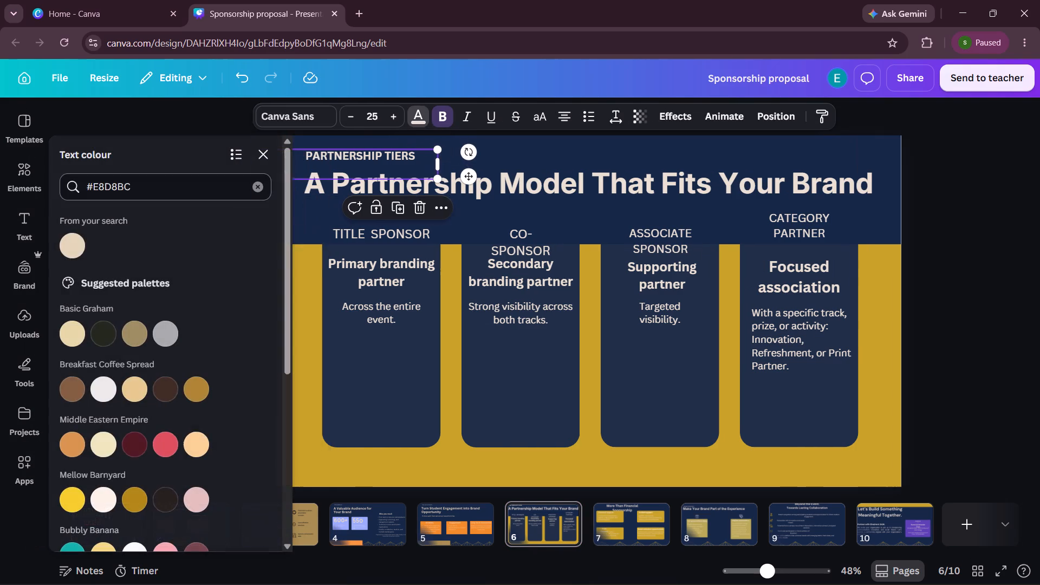
{"action": "left_click", "coordinate": [77, 257]}
{"action": "left_click", "coordinate": [73, 254]}
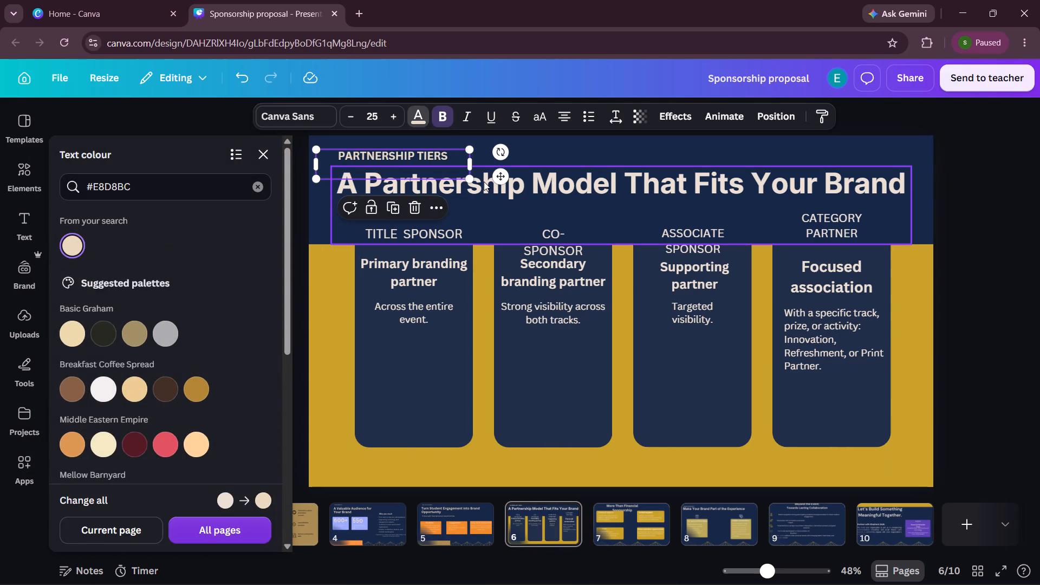
{"action": "left_click", "coordinate": [484, 181]}
{"action": "left_click", "coordinate": [84, 246]}
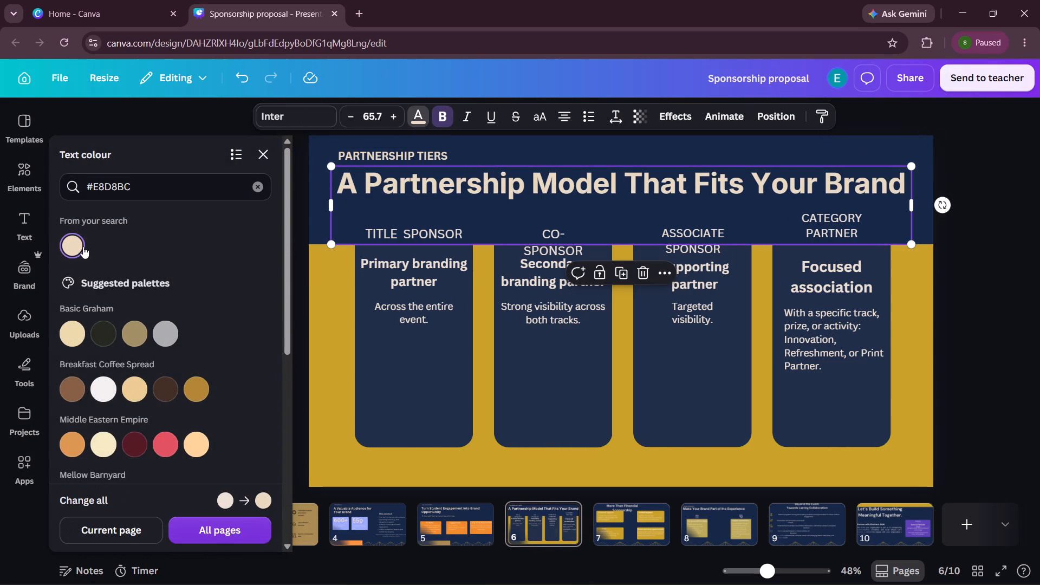
{"action": "double_click", "coordinate": [1002, 263]}
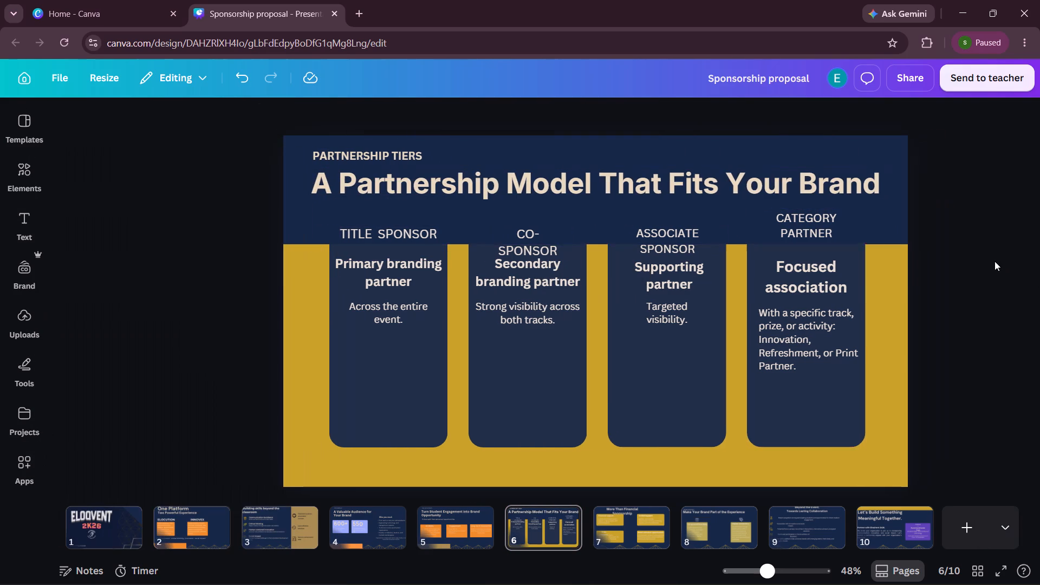
Change the gold block behind the partnership tier cards to orange #f9943b.
{"action": "left_click", "coordinate": [260, 365]}
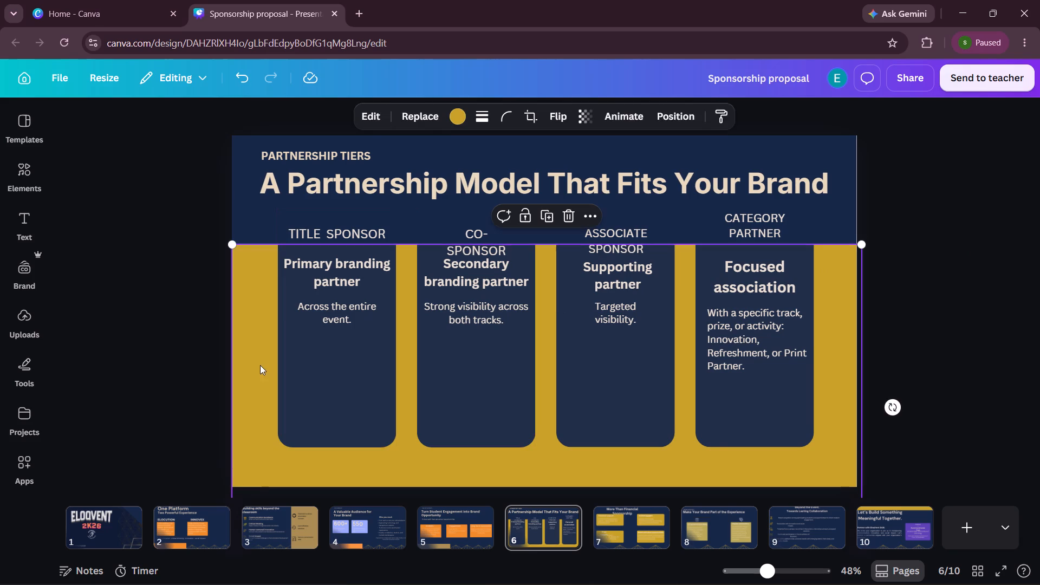
{"action": "left_click", "coordinate": [444, 122]}
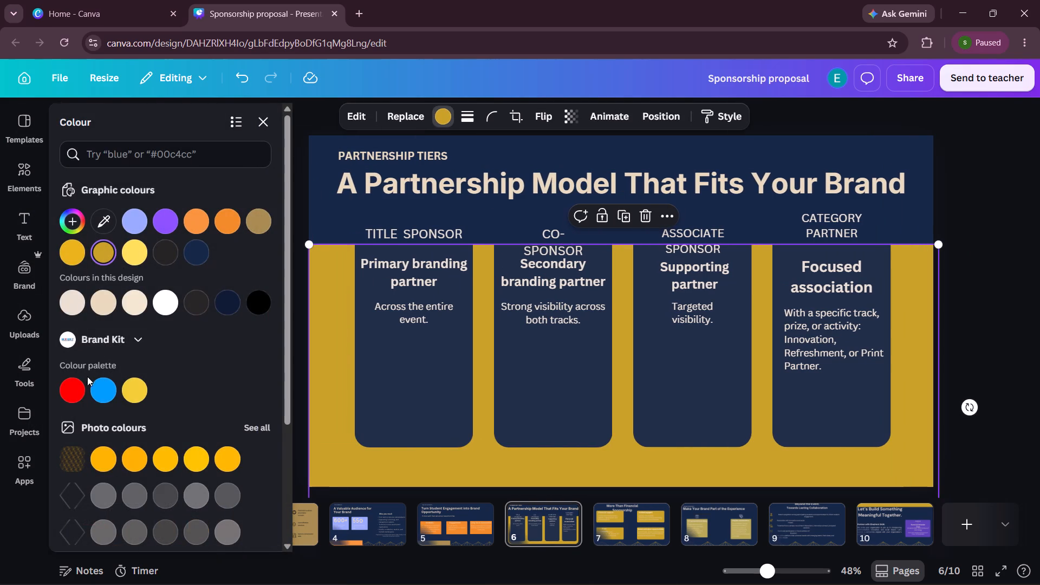
{"action": "left_click", "coordinate": [197, 217]}
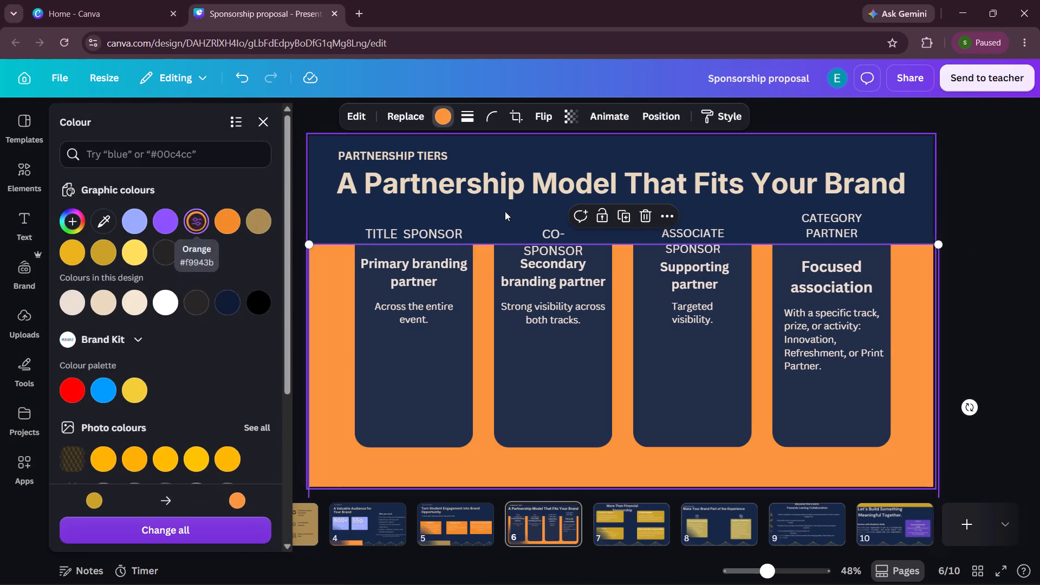
{"action": "double_click", "coordinate": [958, 210]}
Make the "TITLE SPONSOR" label bold in colour #E8D8BC and widen its box so it fits on one line.
{"action": "left_click", "coordinate": [383, 231]}
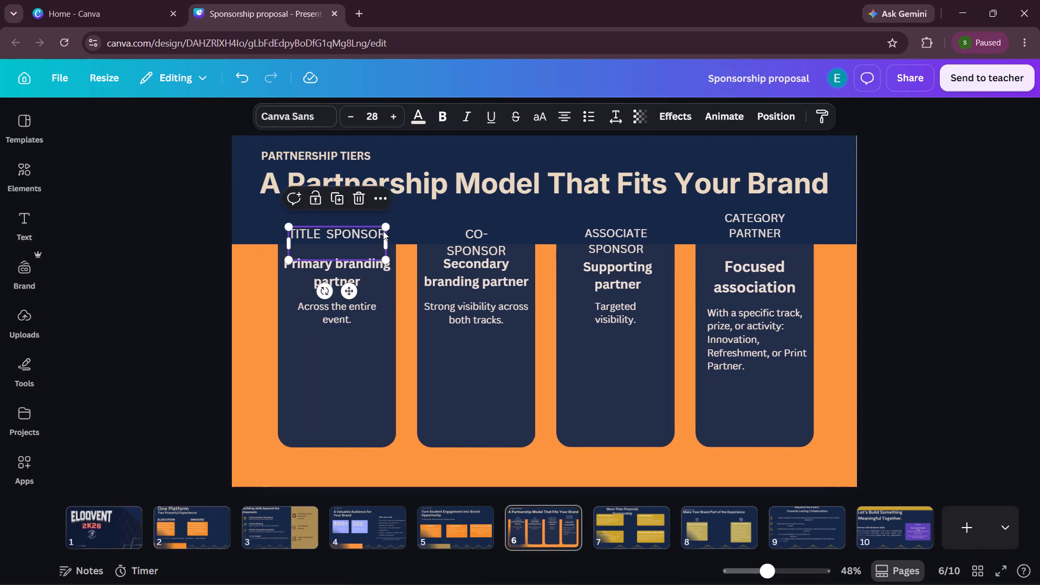
{"action": "left_click", "coordinate": [420, 122]}
{"action": "left_click", "coordinate": [79, 250]}
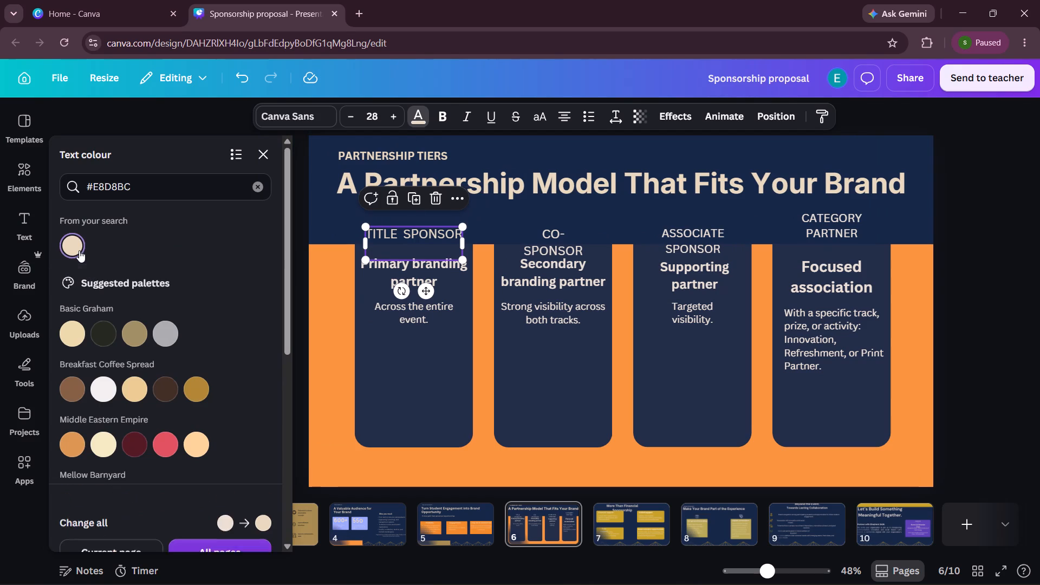
{"action": "left_click", "coordinate": [445, 118]}
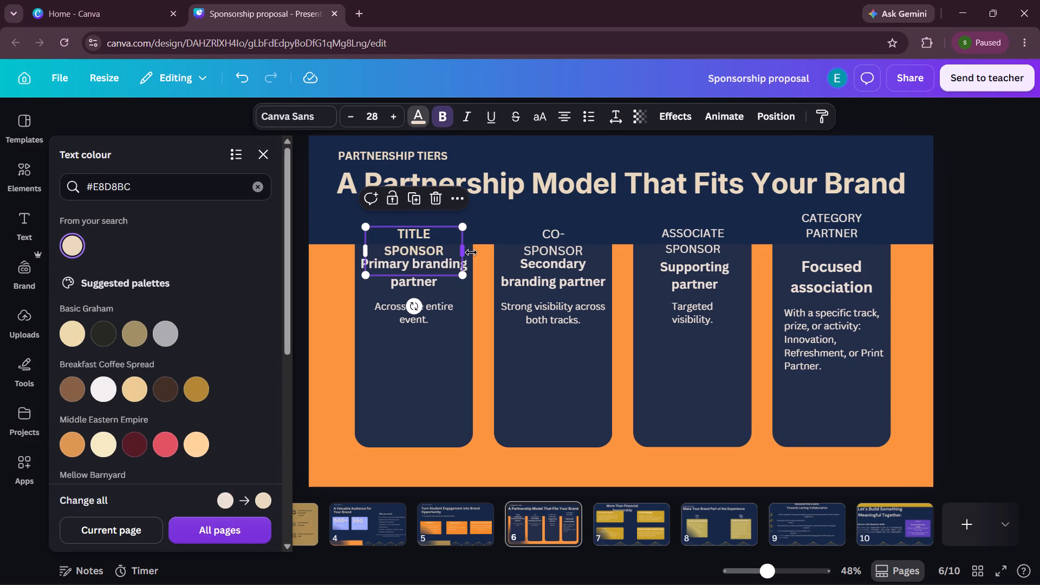
{"action": "left_click_drag", "start_coordinate": [466, 255], "coordinate": [476, 255]}
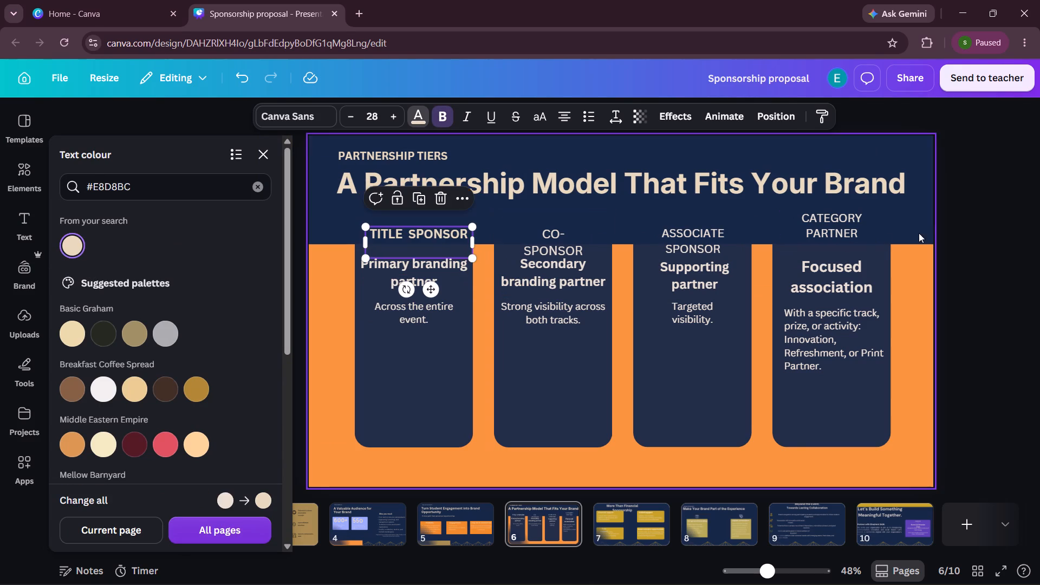
Bold the "CO-SPONSOR", "ASSOCIATE SPONSOR" and "CATEGORY PARTNER" labels, widening the first two so each fits on one line.
{"action": "left_click", "coordinate": [557, 239]}
{"action": "left_click_drag", "start_coordinate": [596, 244], "coordinate": [597, 244]}
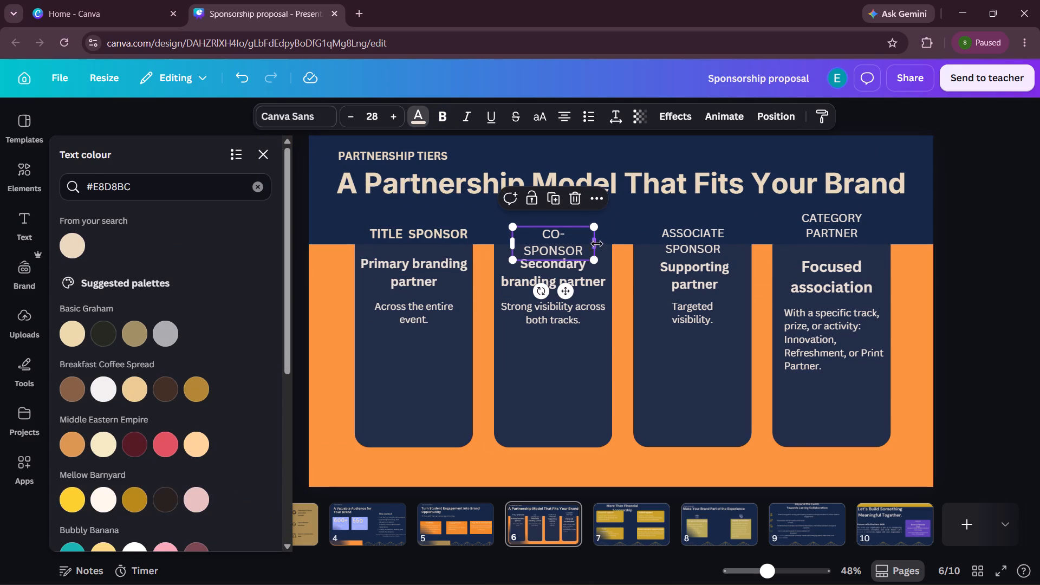
{"action": "left_click_drag", "start_coordinate": [597, 244], "coordinate": [607, 244]}
{"action": "left_click", "coordinate": [440, 121]}
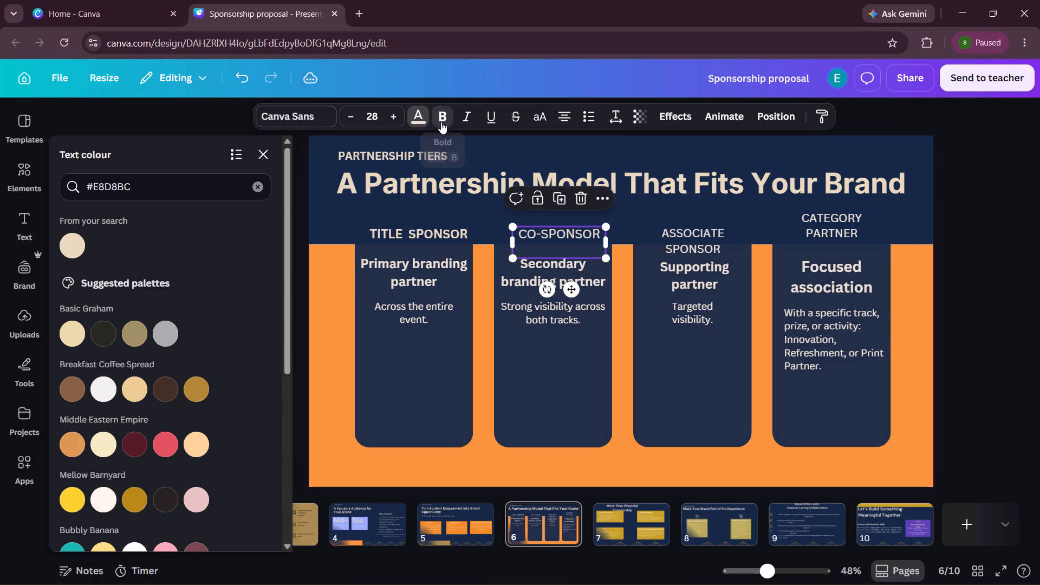
{"action": "left_click", "coordinate": [686, 227]}
{"action": "left_click_drag", "start_coordinate": [758, 244], "coordinate": [770, 242]}
{"action": "left_click", "coordinate": [444, 120]}
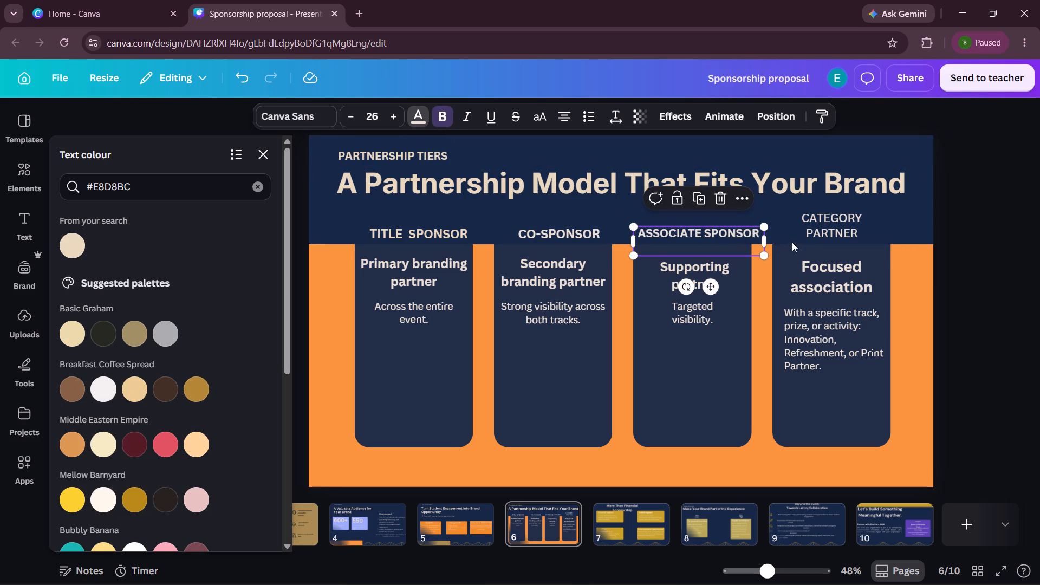
{"action": "left_click", "coordinate": [792, 242]}
{"action": "left_click", "coordinate": [436, 119]}
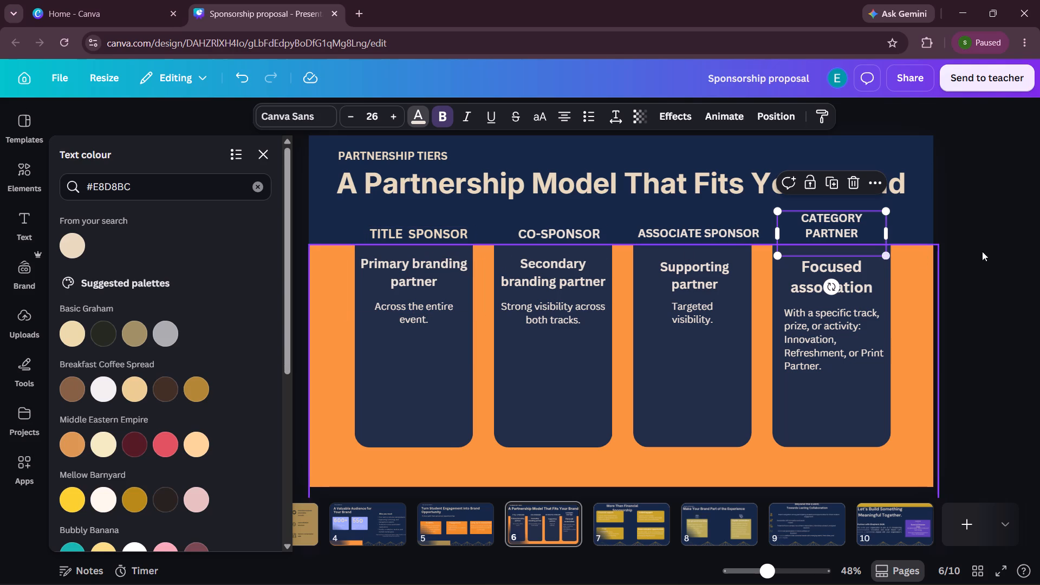
{"action": "left_click", "coordinate": [1030, 253]}
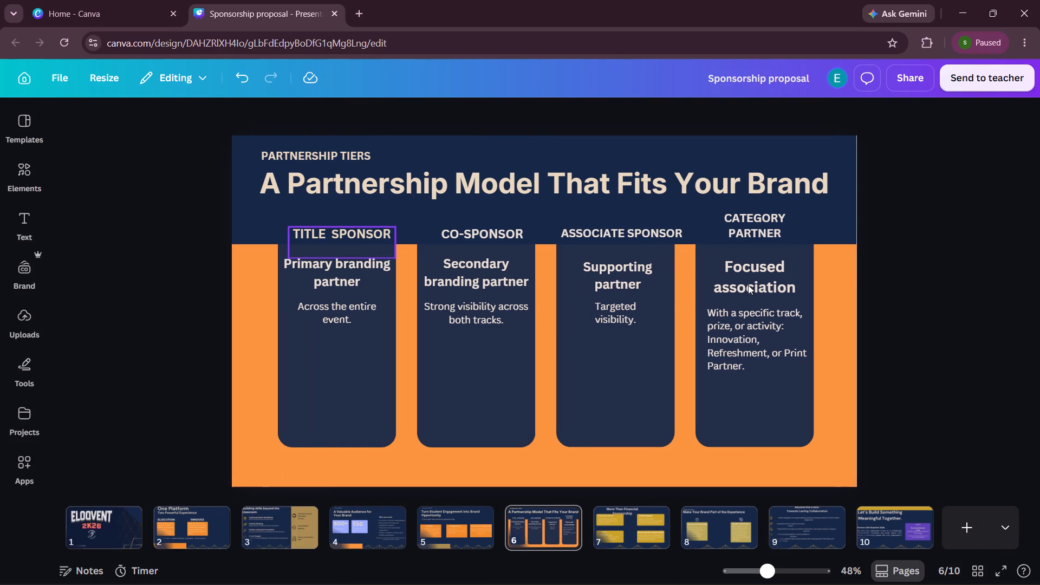
{"action": "left_click", "coordinate": [917, 231]}
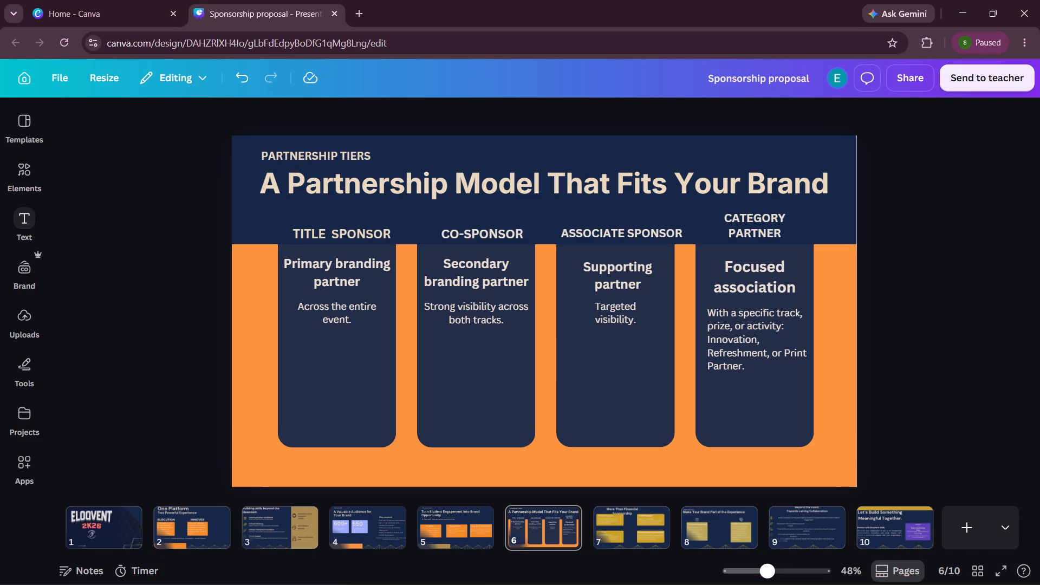
{"action": "left_click", "coordinate": [940, 213]}
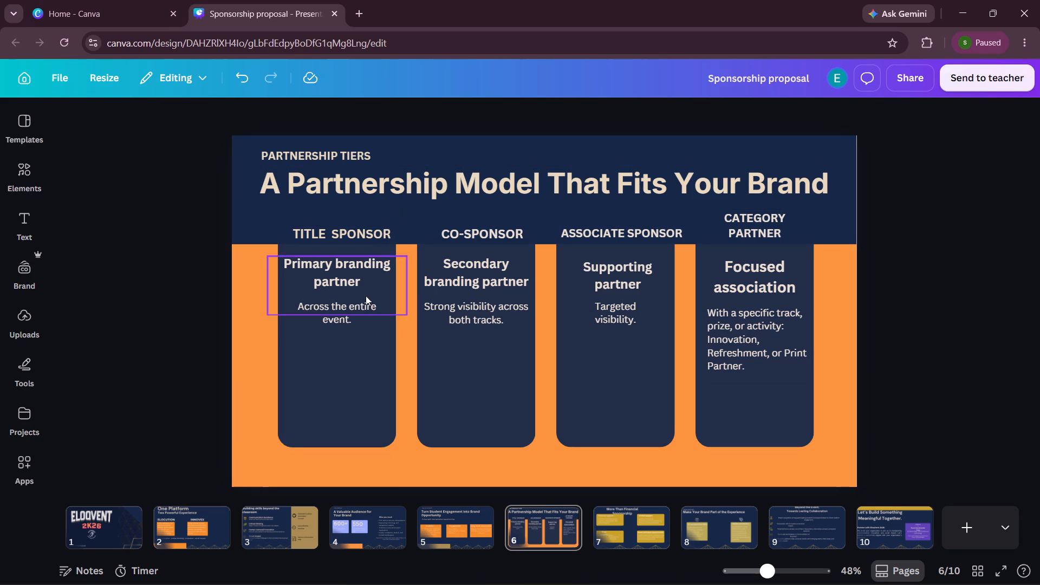
Move the "Across the entire event." text down slightly, and lower the Primary and Secondary branding partner headings level with "Supporting partner".
{"action": "left_click_drag", "start_coordinate": [349, 318], "coordinate": [347, 324]}
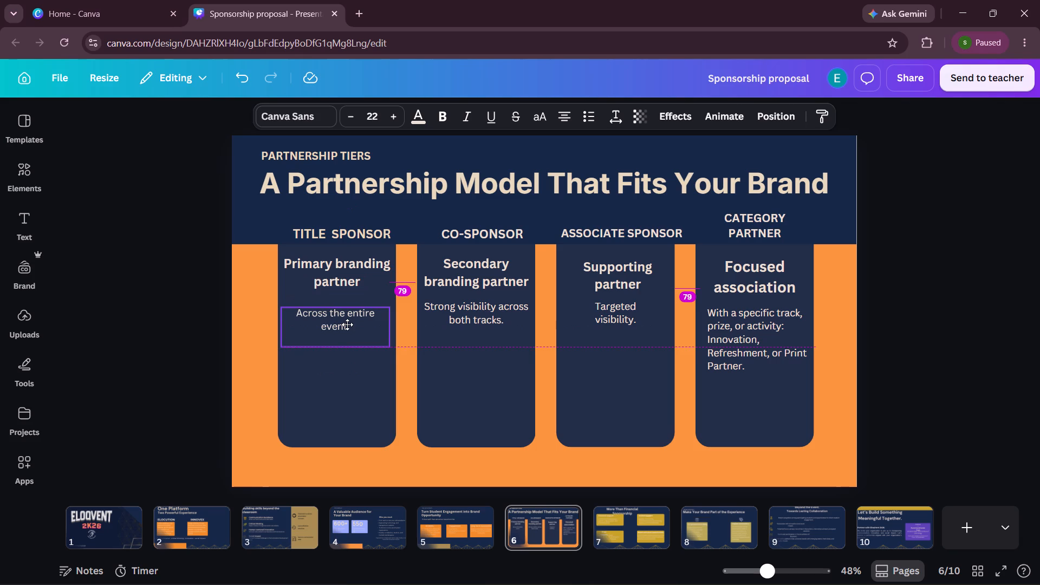
{"action": "left_click_drag", "start_coordinate": [347, 324], "coordinate": [347, 326]}
{"action": "left_click", "coordinate": [121, 332]}
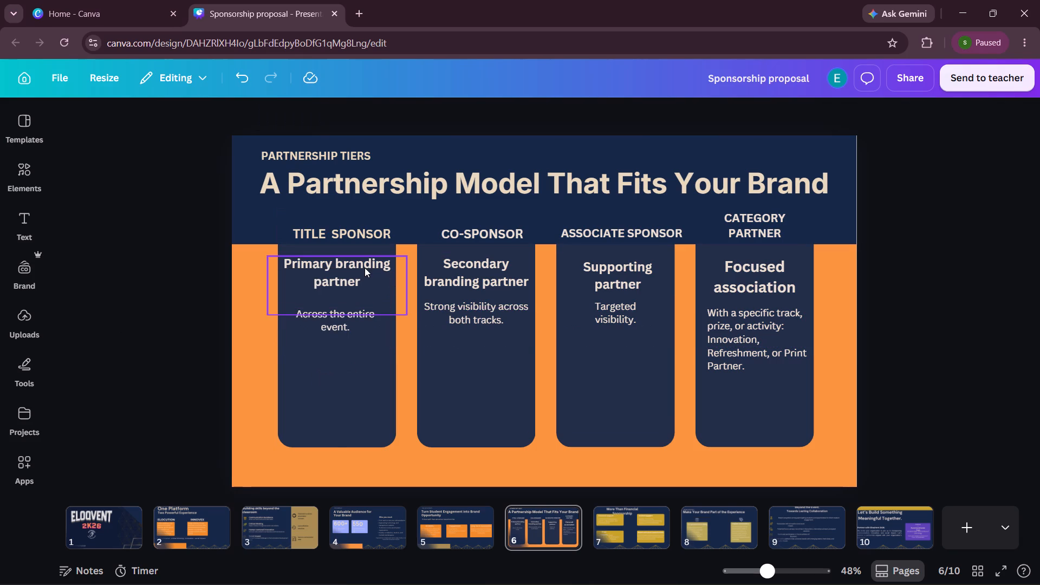
{"action": "left_click_drag", "start_coordinate": [365, 268], "coordinate": [365, 272]}
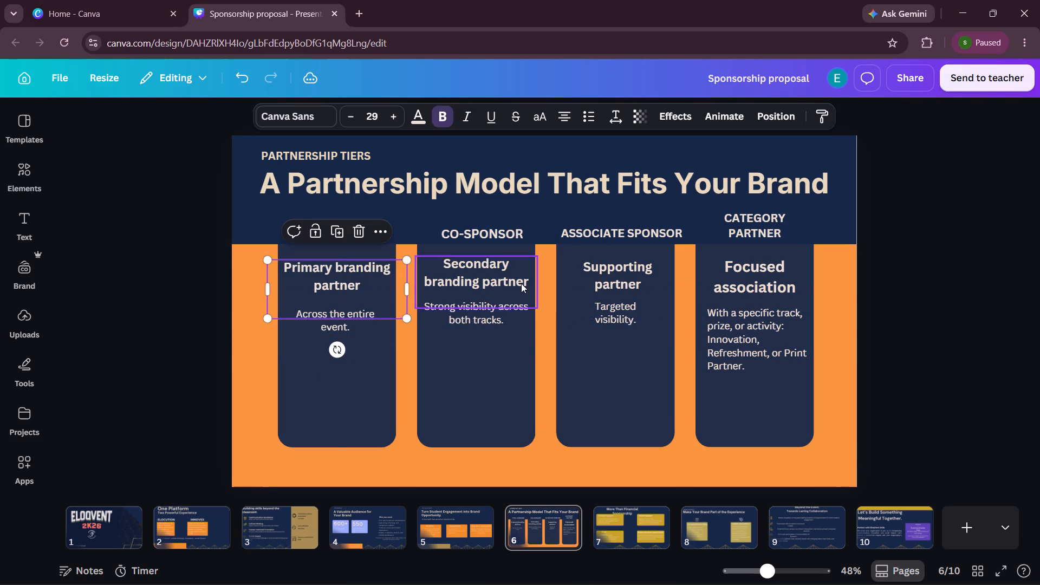
{"action": "left_click", "coordinate": [500, 278]}
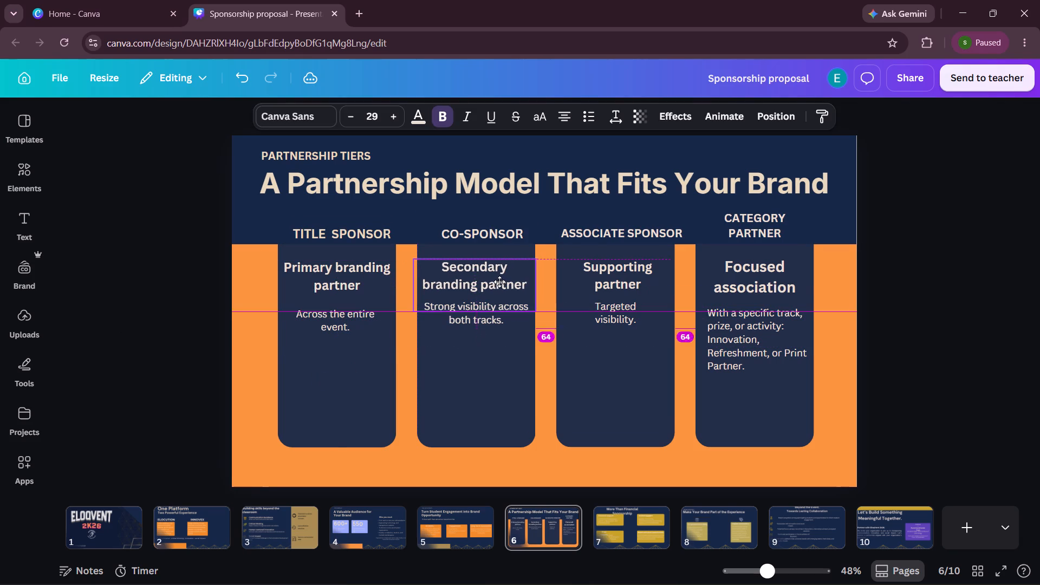
{"action": "left_click", "coordinate": [516, 380]}
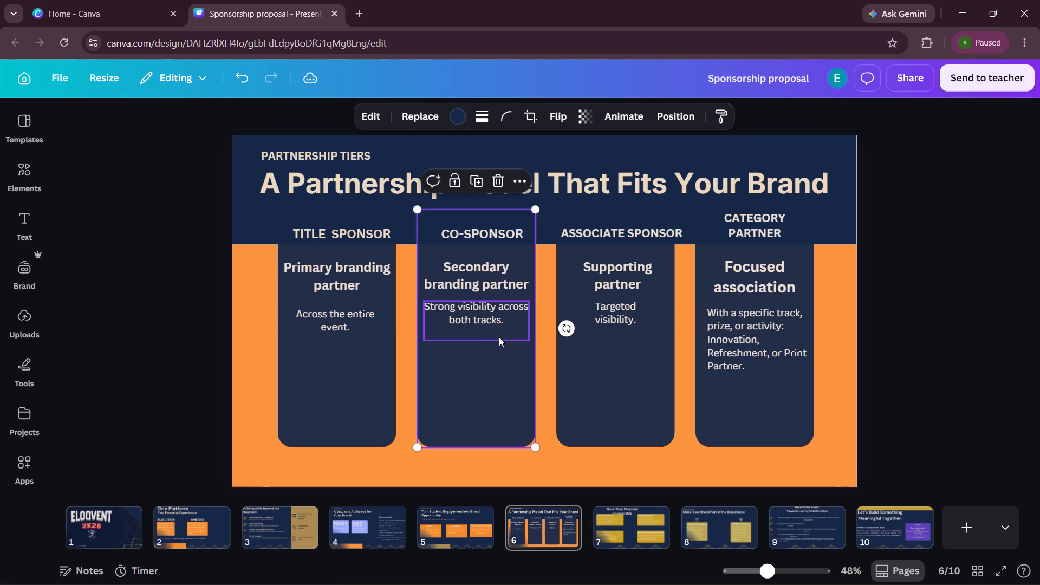
Lower "Strong visibility across both tracks." and "Targeted visibility." roughly level with "Across the entire event.", and nudge the "Supporting partner" heading slightly right.
{"action": "left_click_drag", "start_coordinate": [497, 328], "coordinate": [498, 333]}
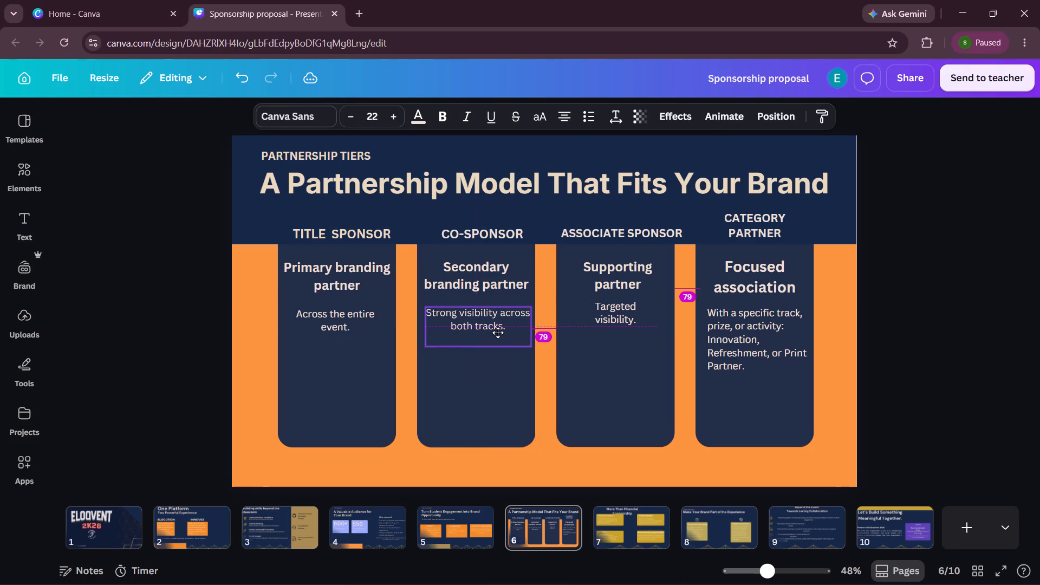
{"action": "left_click_drag", "start_coordinate": [498, 333], "coordinate": [496, 333]}
{"action": "left_click_drag", "start_coordinate": [621, 315], "coordinate": [621, 324]}
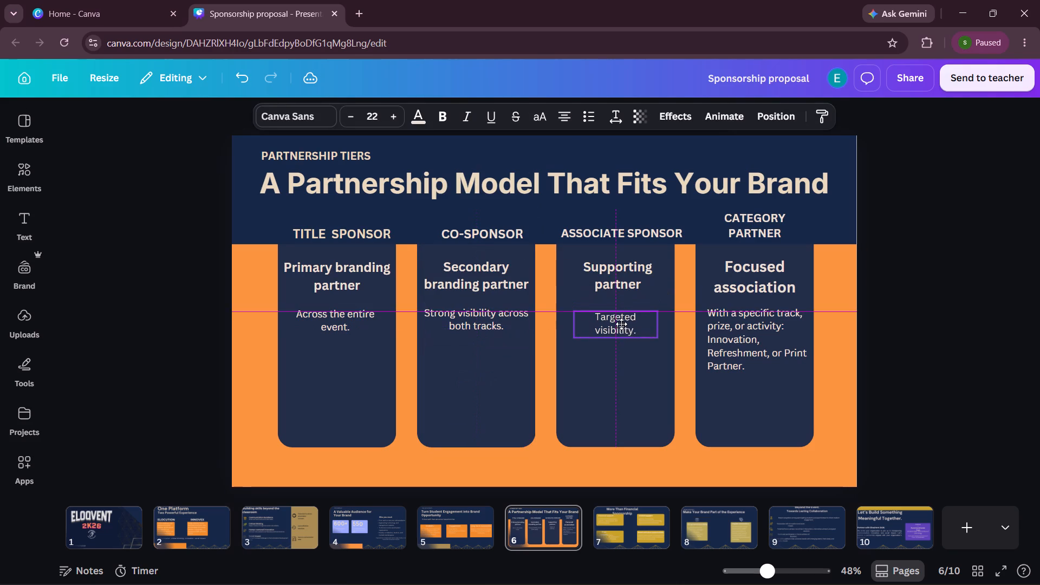
{"action": "left_click_drag", "start_coordinate": [621, 324], "coordinate": [621, 320]}
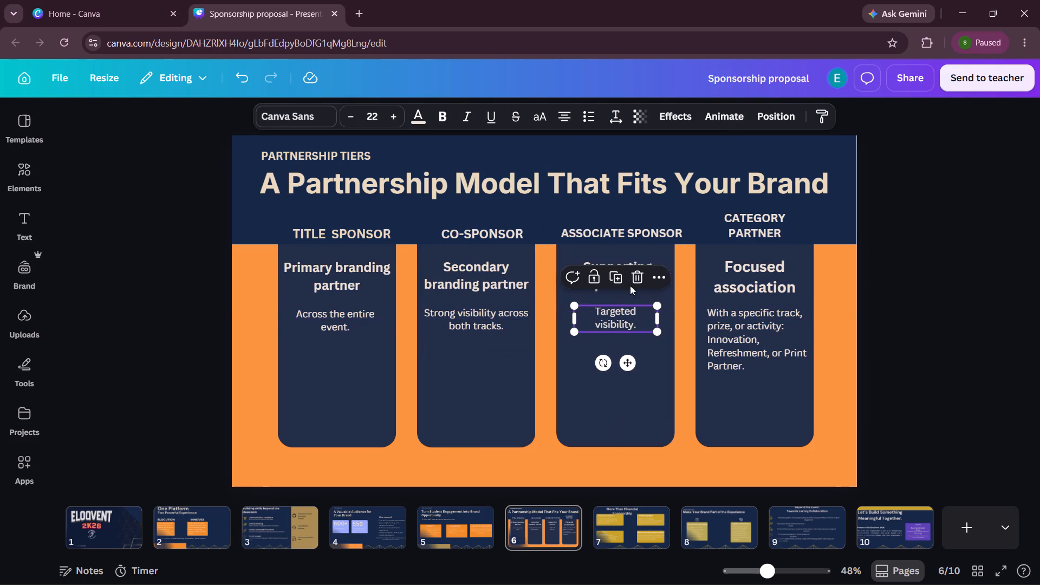
{"action": "left_click", "coordinate": [950, 270]}
{"action": "left_click", "coordinate": [619, 279]}
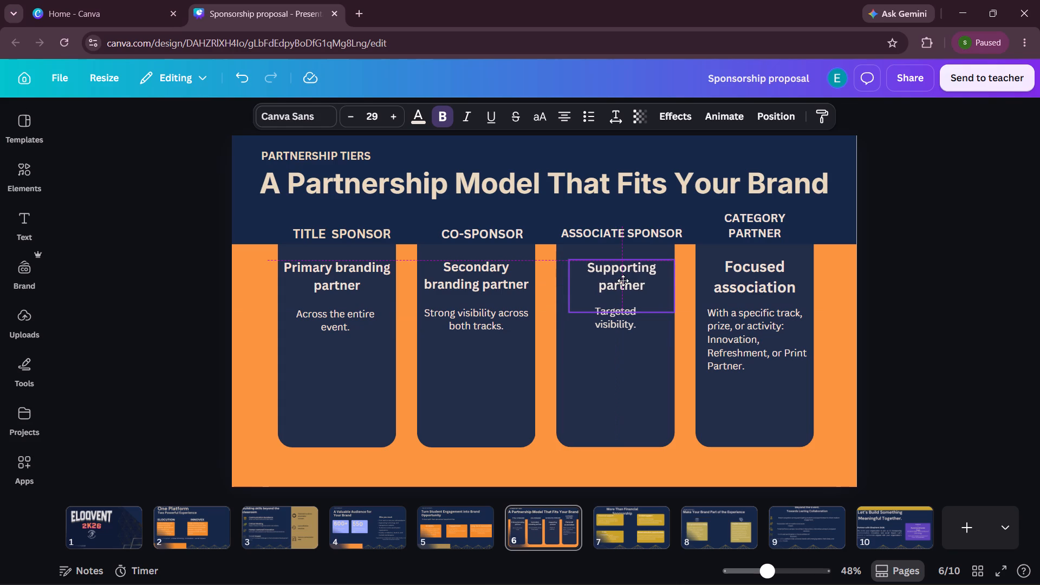
{"action": "left_click", "coordinate": [970, 262]}
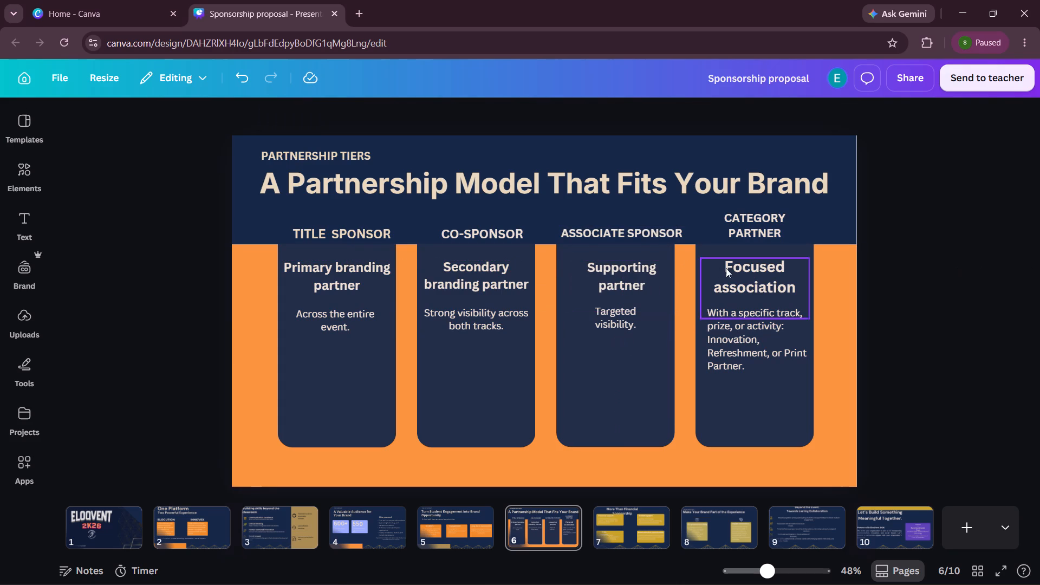
Widen the "CATEGORY PARTNER" label so it fits on one line and lower it level with the other tier labels.
{"action": "left_click", "coordinate": [772, 230]}
{"action": "left_click_drag", "start_coordinate": [810, 234], "coordinate": [825, 233]}
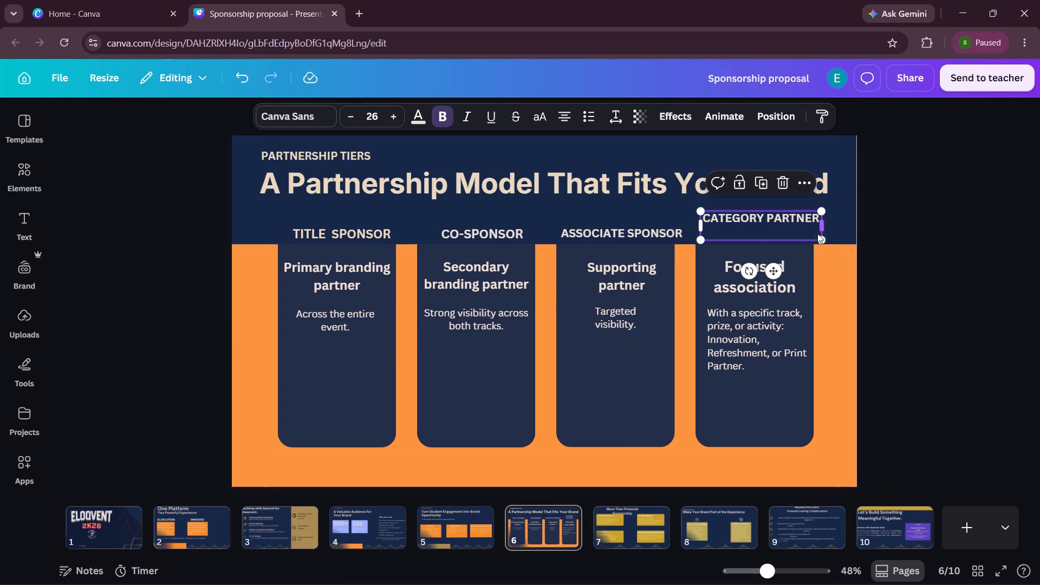
{"action": "left_click", "coordinate": [863, 246]}
{"action": "left_click_drag", "start_coordinate": [777, 226], "coordinate": [774, 239]}
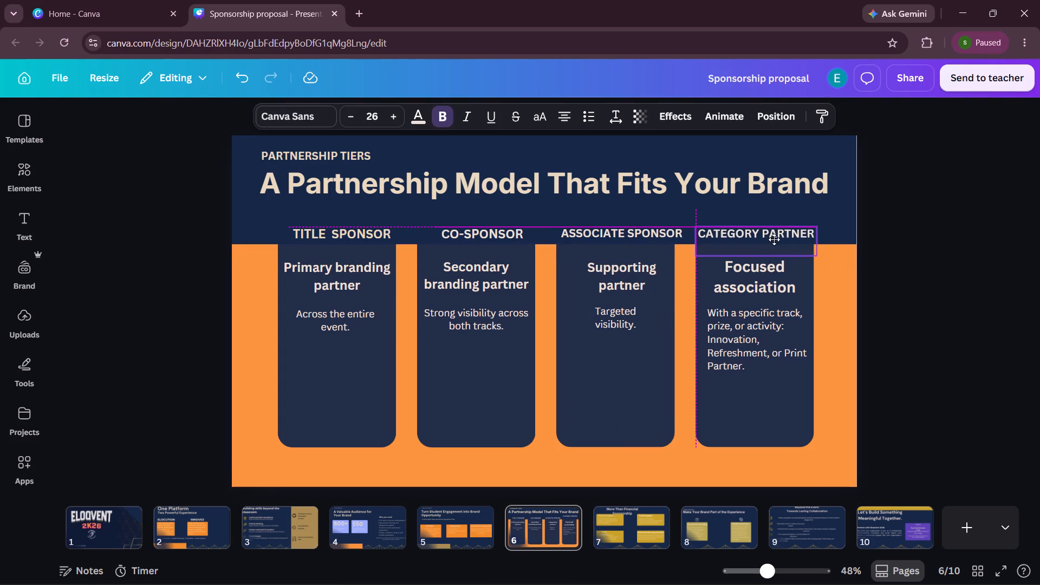
{"action": "left_click_drag", "start_coordinate": [774, 239], "coordinate": [772, 239]}
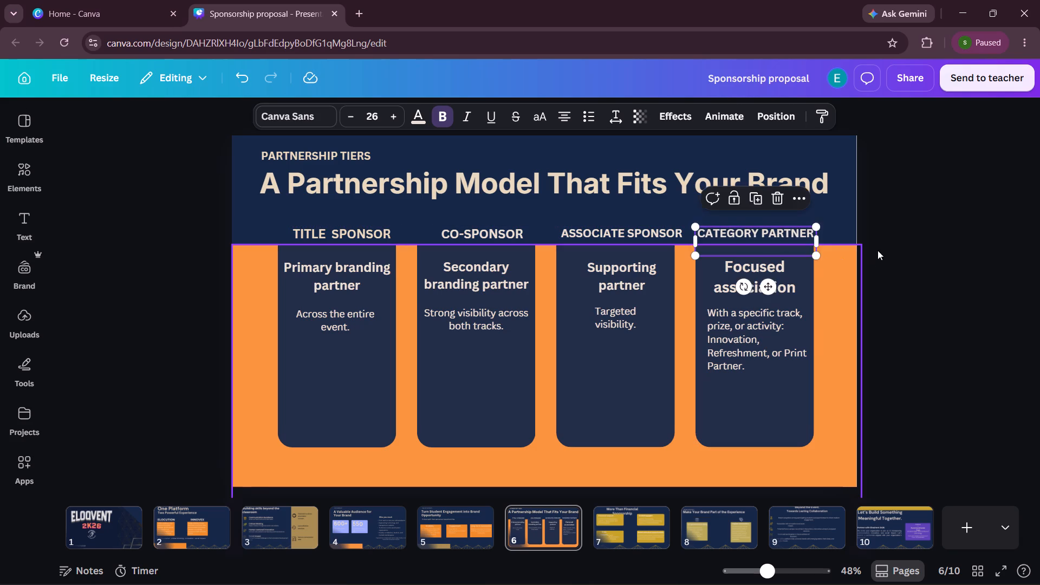
{"action": "left_click", "coordinate": [882, 247]}
Nudge the "Focused association" heading down slightly and shift the description below it slightly left and up.
{"action": "left_click", "coordinate": [756, 292]}
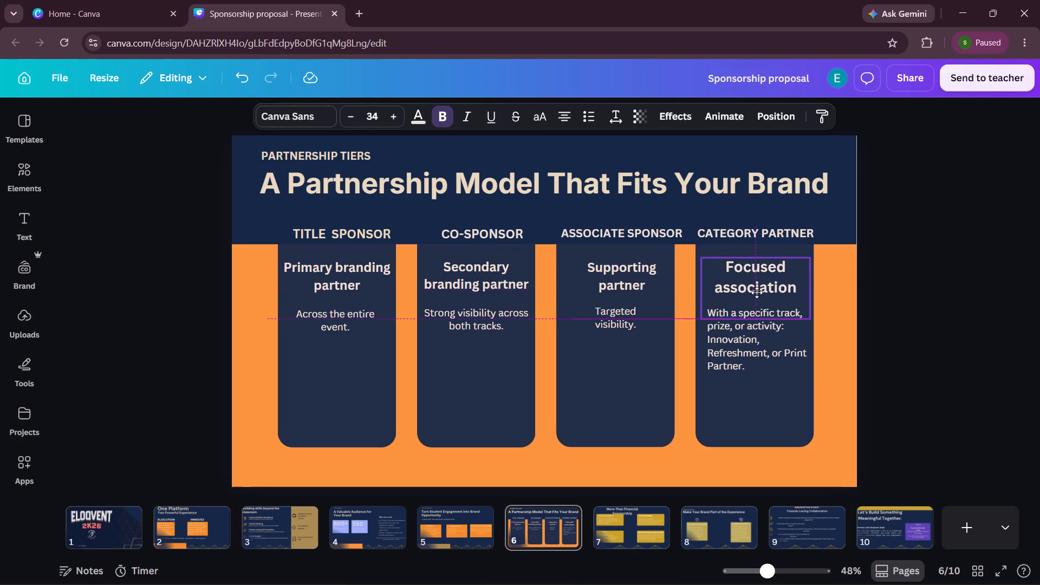
{"action": "left_click", "coordinate": [901, 296]}
{"action": "left_click_drag", "start_coordinate": [775, 338], "coordinate": [771, 333]}
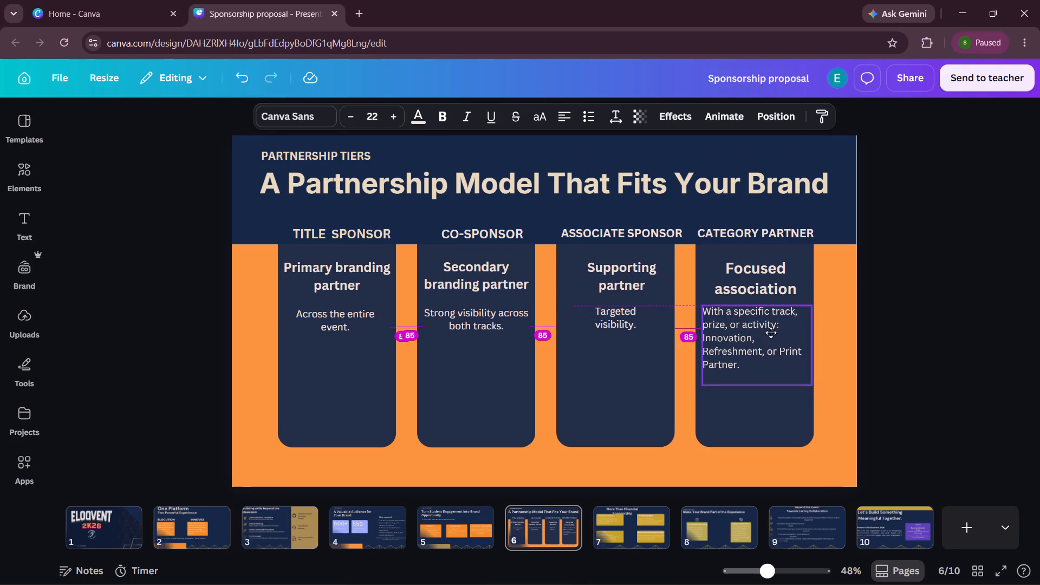
{"action": "left_click_drag", "start_coordinate": [771, 333], "coordinate": [770, 333]}
{"action": "left_click", "coordinate": [977, 248]}
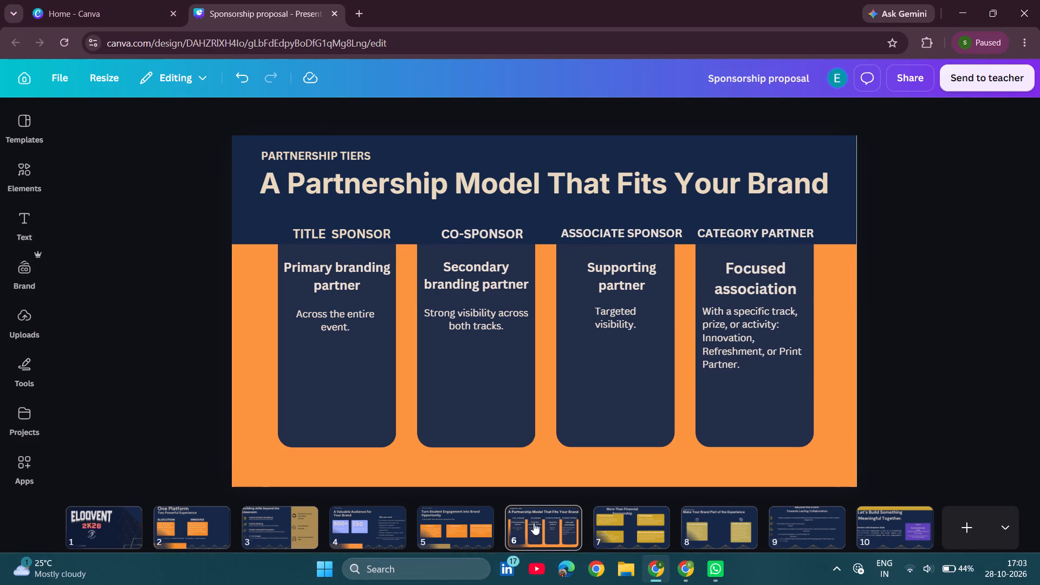
On slide 7, widen the "More Than Financial Sponsorship" title to fit one line and colour it #E8D8BC.
{"action": "left_click", "coordinate": [616, 517]}
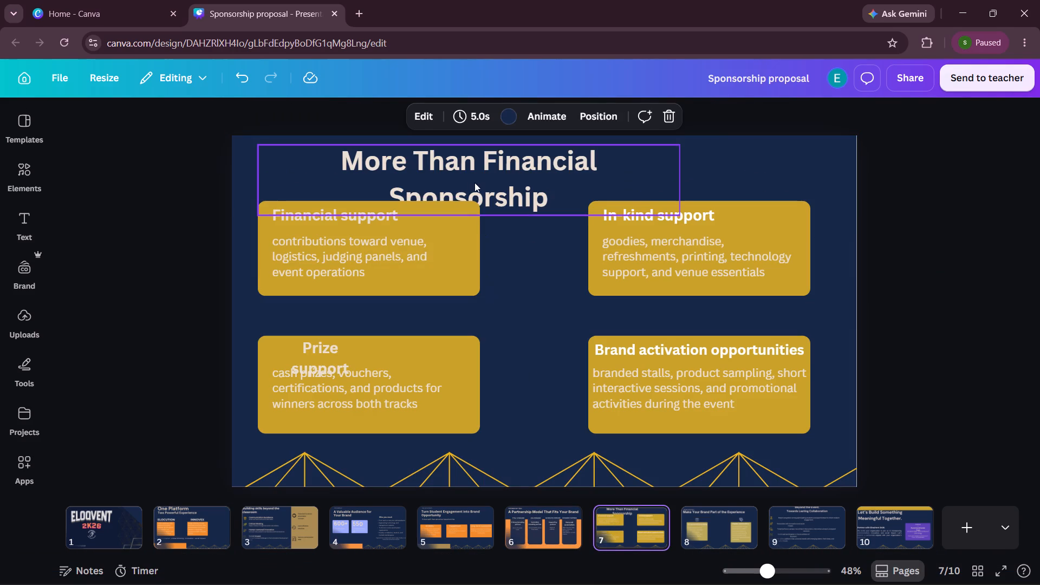
{"action": "left_click", "coordinate": [472, 180]}
{"action": "left_click_drag", "start_coordinate": [681, 180], "coordinate": [722, 186]}
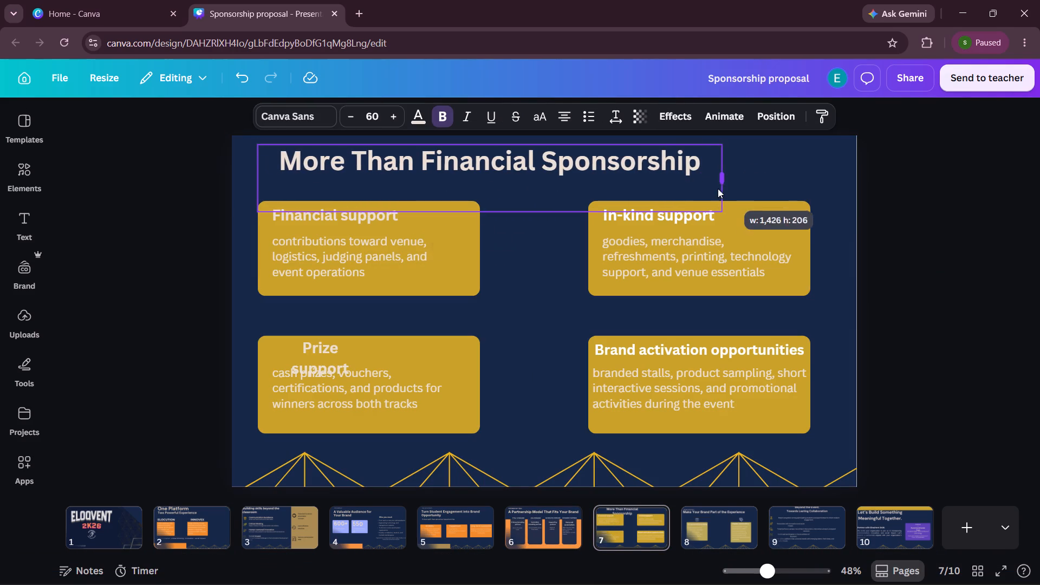
{"action": "left_click", "coordinate": [416, 109]}
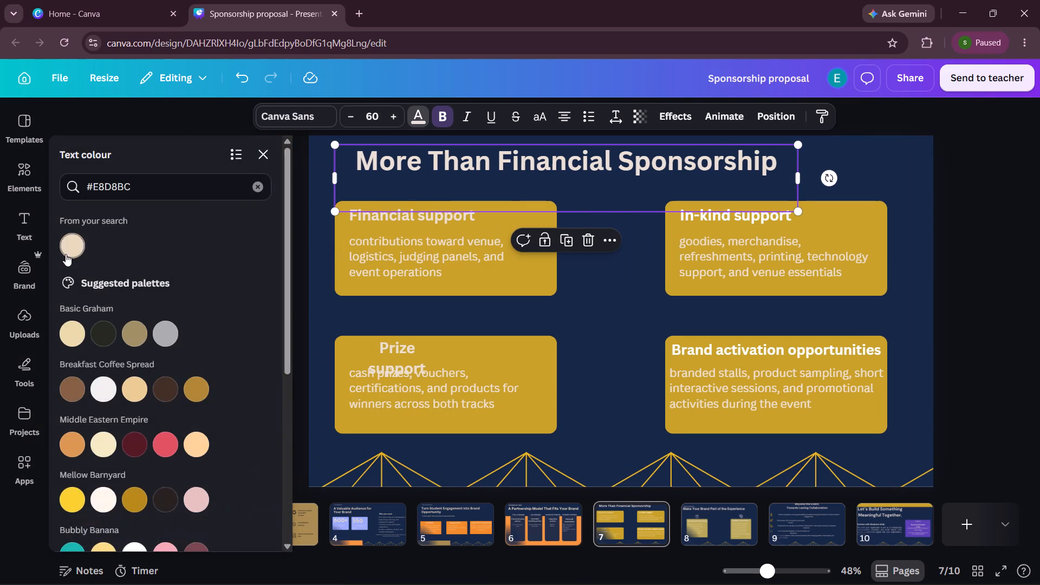
{"action": "left_click", "coordinate": [64, 255]}
{"action": "double_click", "coordinate": [1018, 199]}
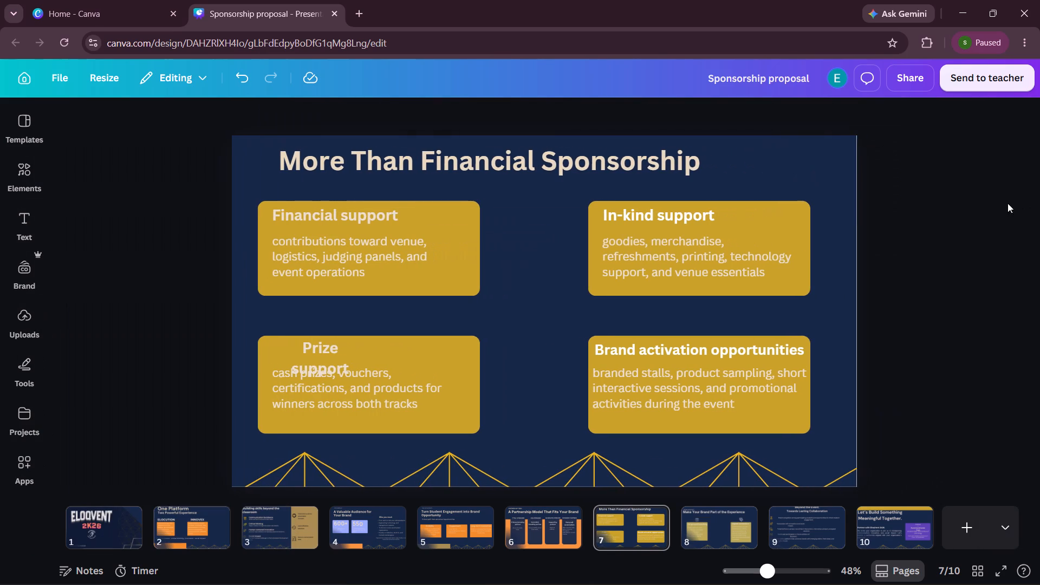
Recolour the "Financial support" and "In-kind support" cards with the lighter orange from the design's graphic colours.
{"action": "left_click", "coordinate": [449, 207]}
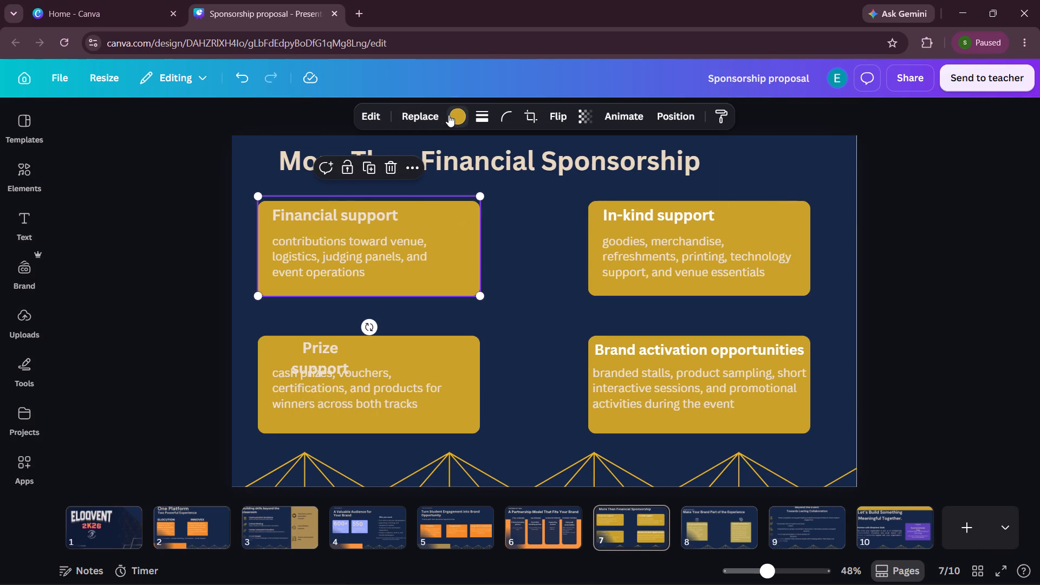
{"action": "left_click", "coordinate": [448, 115]}
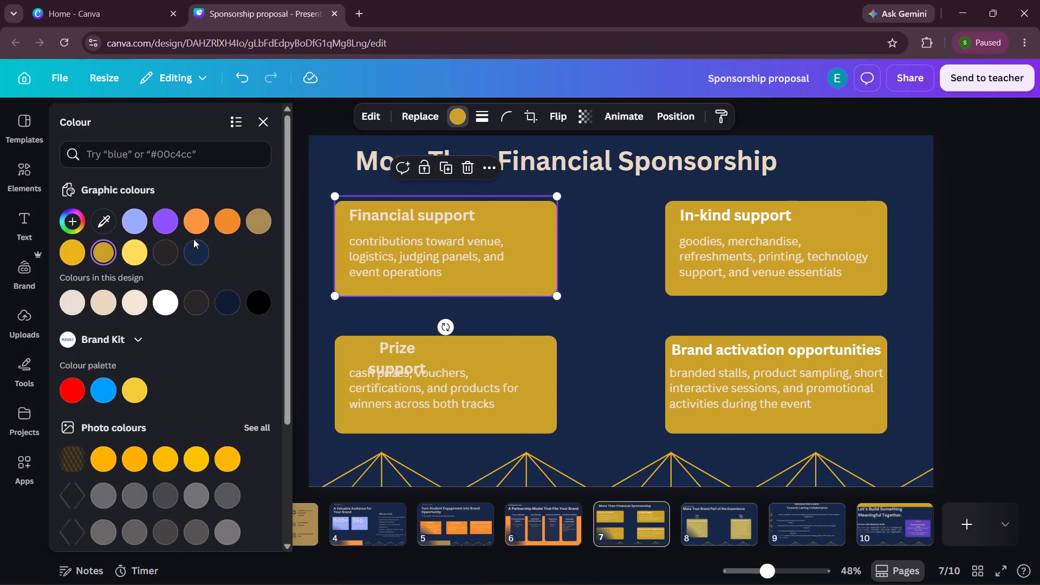
{"action": "left_click", "coordinate": [193, 226]}
{"action": "left_click", "coordinate": [860, 216]}
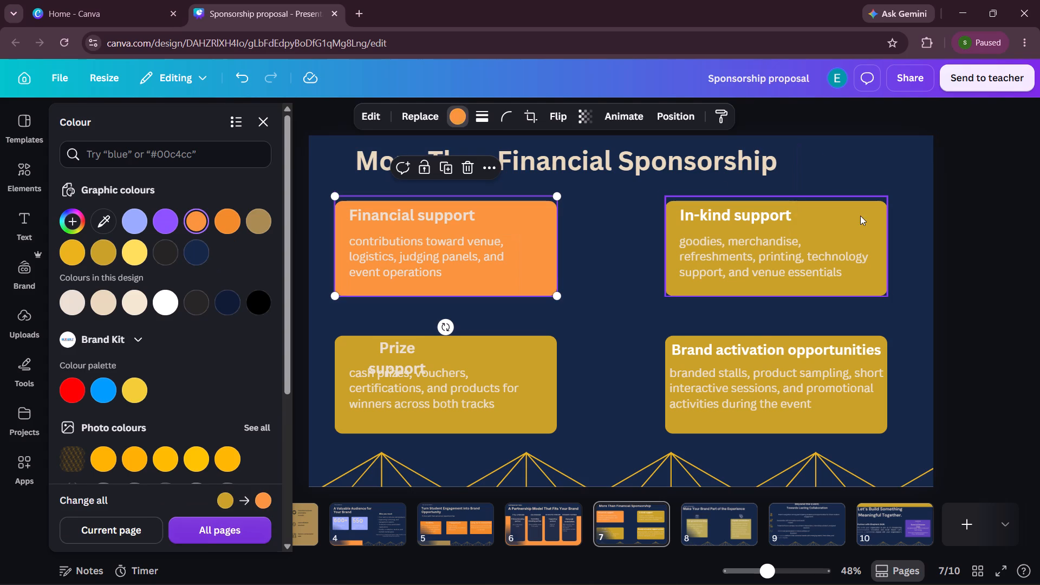
{"action": "left_click", "coordinate": [200, 220]}
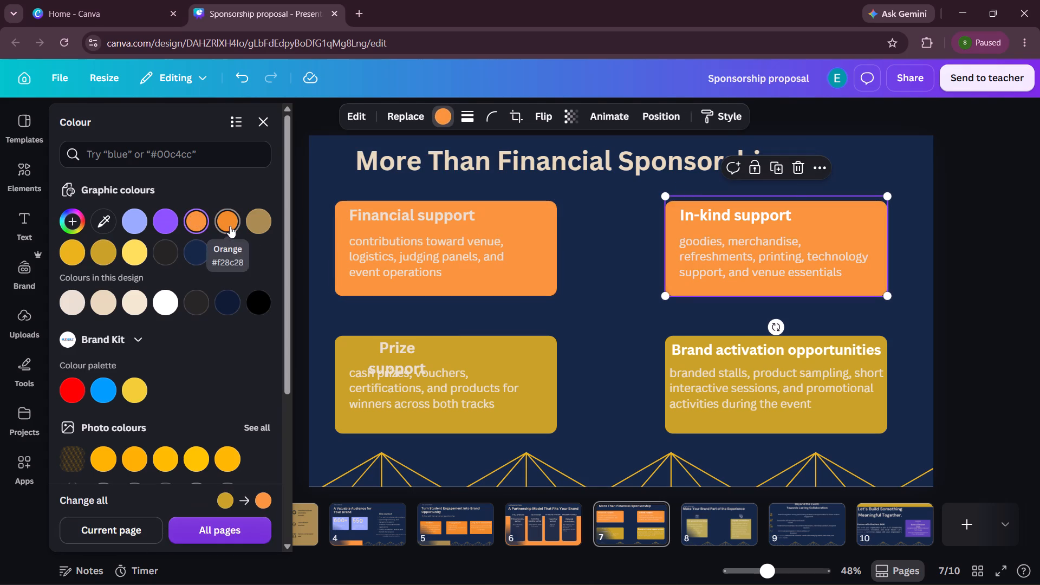
Recolour the "Prize support" and "Brand activation opportunities" cards orange #f28c28.
{"action": "left_click", "coordinate": [538, 356]}
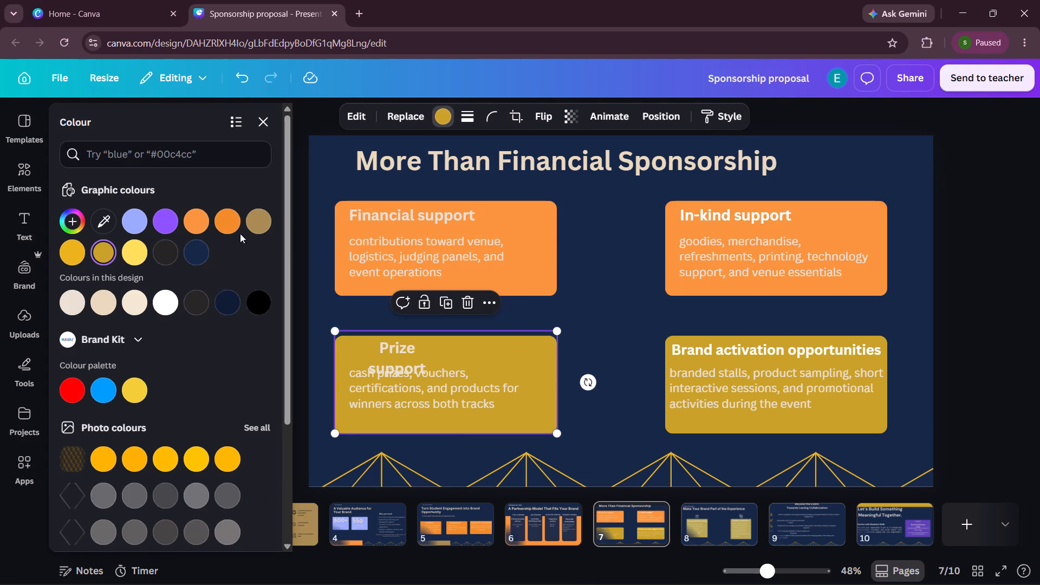
{"action": "left_click", "coordinate": [231, 220]}
{"action": "left_click", "coordinate": [872, 430]}
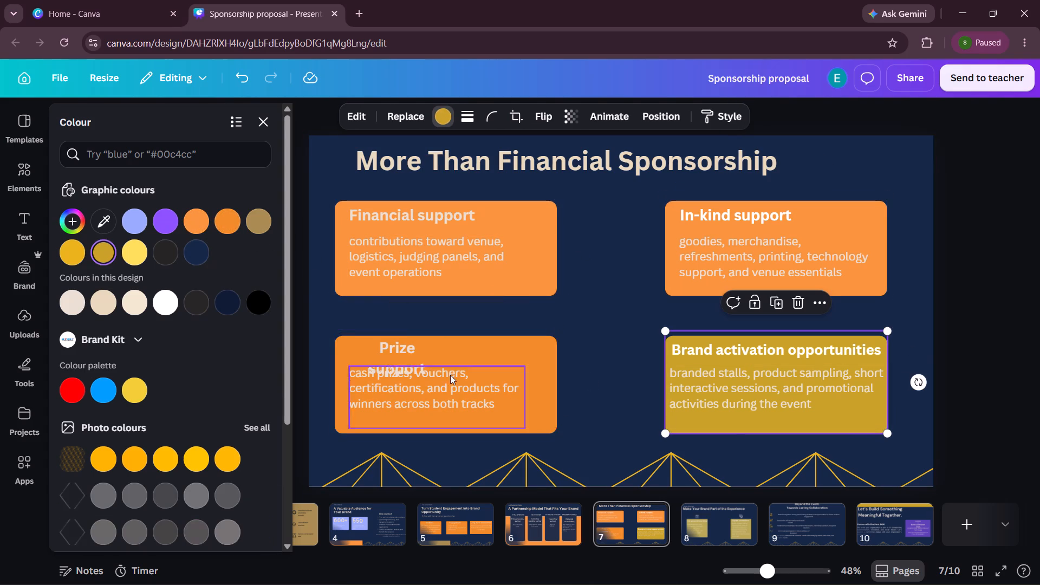
{"action": "left_click", "coordinate": [236, 225]}
{"action": "left_click", "coordinate": [1038, 242]}
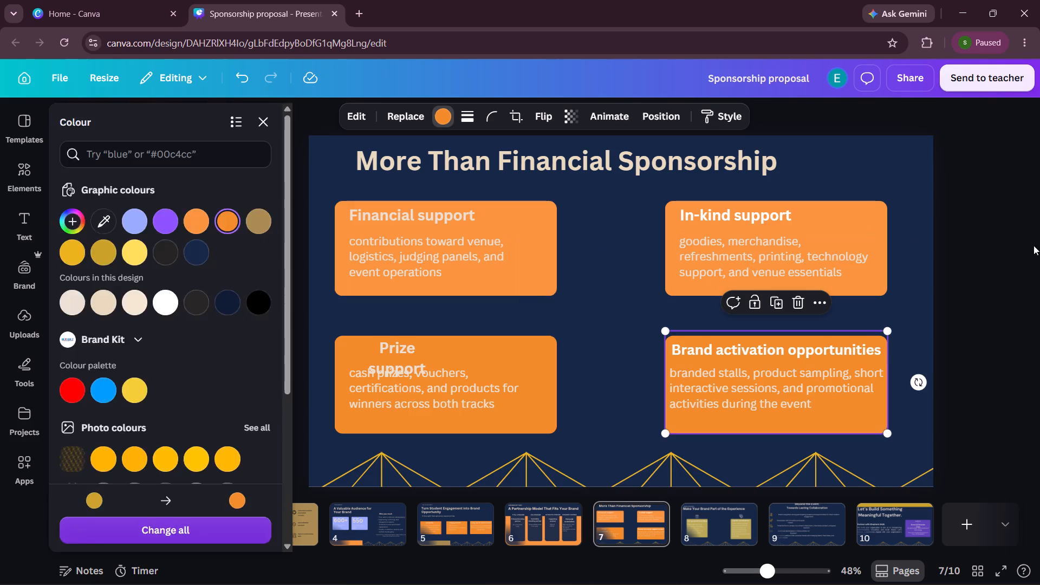
Widen the "Financial support" heading's text box and shift it right towards the centre of its card.
{"action": "left_click", "coordinate": [326, 224]}
{"action": "left_click_drag", "start_coordinate": [402, 221], "coordinate": [403, 222]}
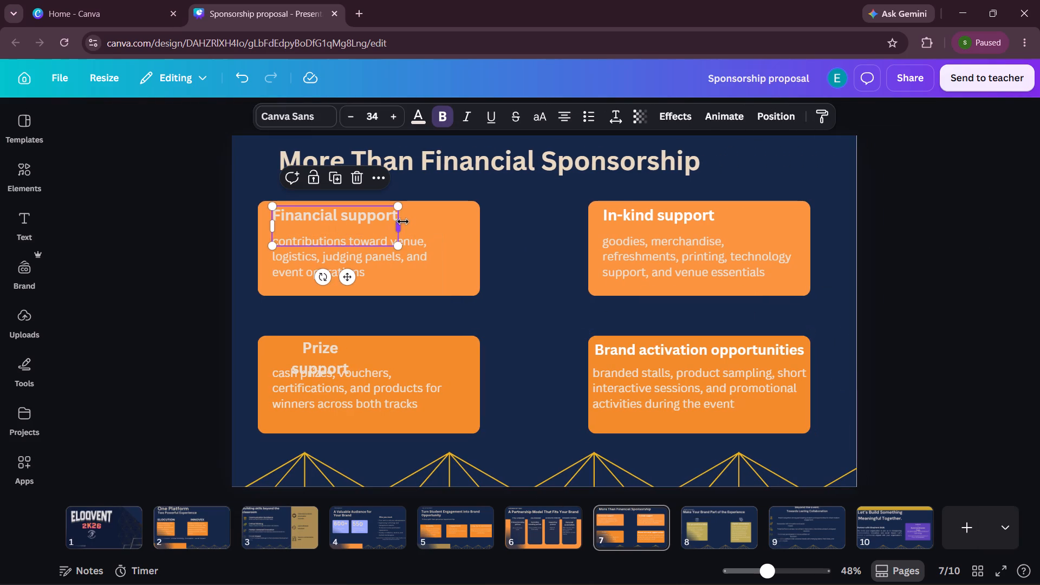
{"action": "left_click_drag", "start_coordinate": [403, 222], "coordinate": [437, 222]}
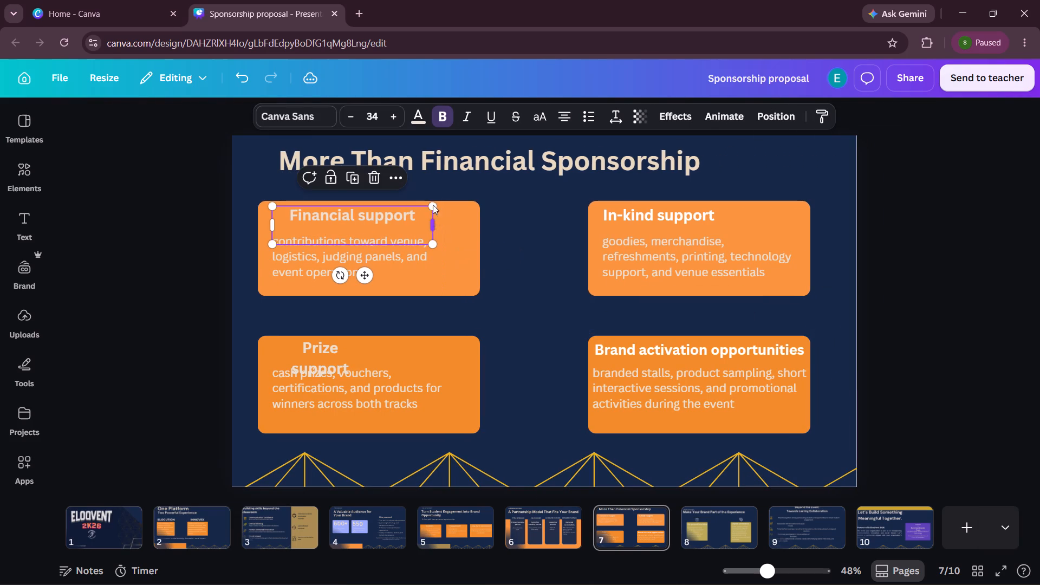
{"action": "left_click", "coordinate": [188, 211]}
{"action": "left_click_drag", "start_coordinate": [322, 217], "coordinate": [327, 217]}
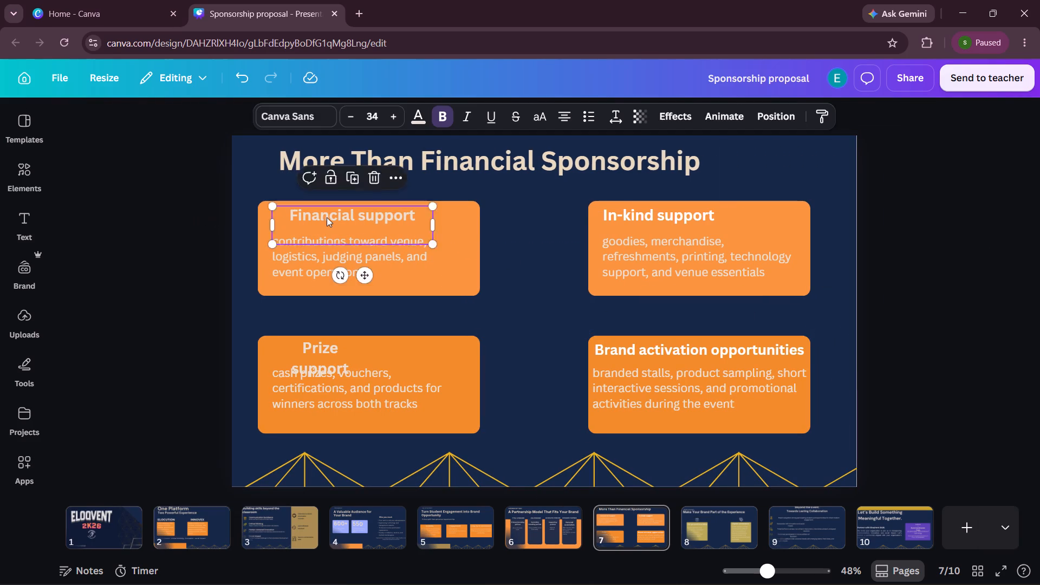
{"action": "left_click_drag", "start_coordinate": [327, 217], "coordinate": [334, 217]}
Set the "Financial support" and "In-kind support" headings in the Montserrat font.
{"action": "left_click", "coordinate": [313, 279]}
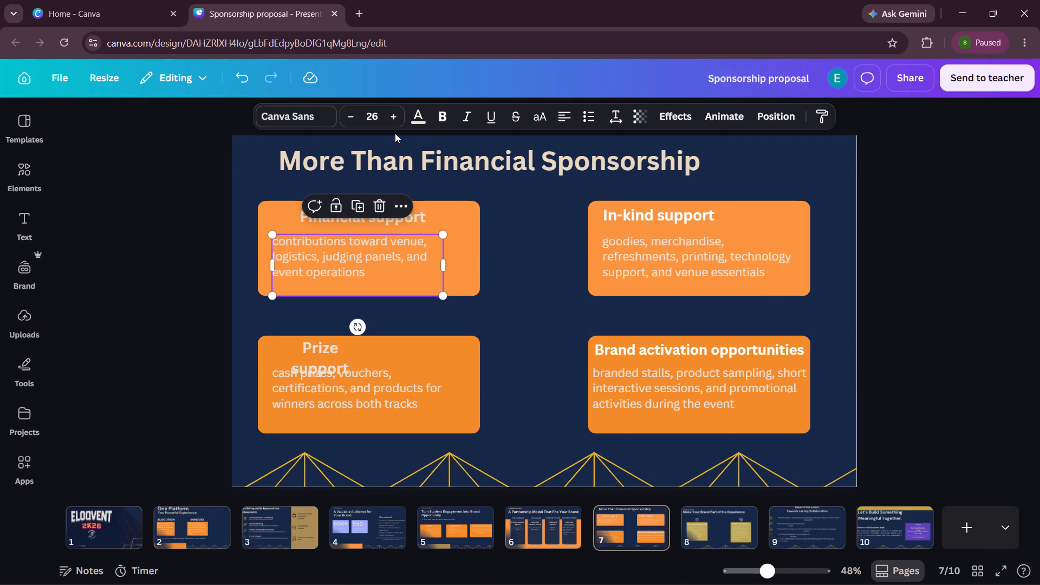
{"action": "left_click", "coordinate": [297, 106]}
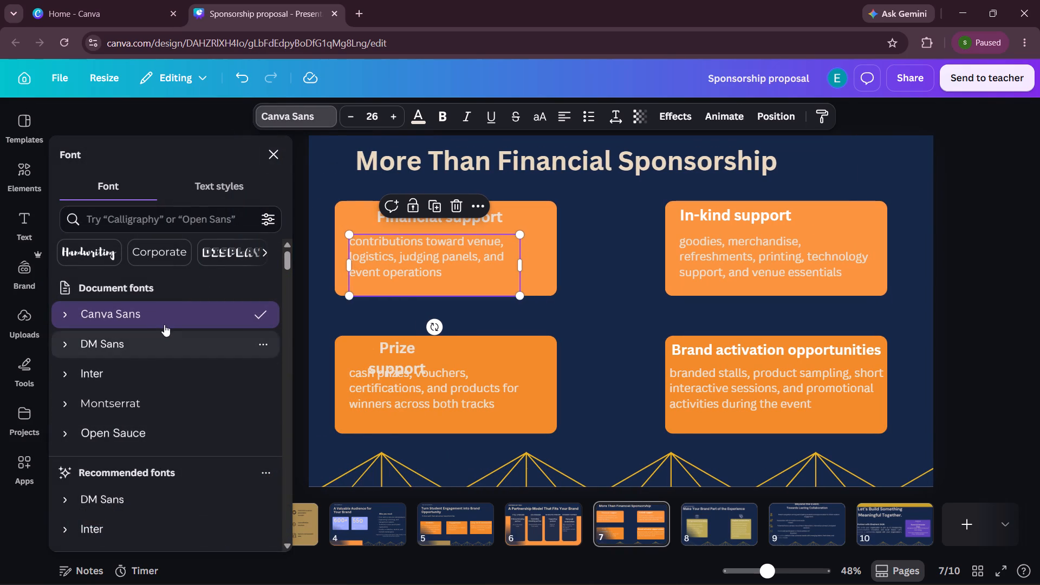
{"action": "left_click", "coordinate": [463, 222]}
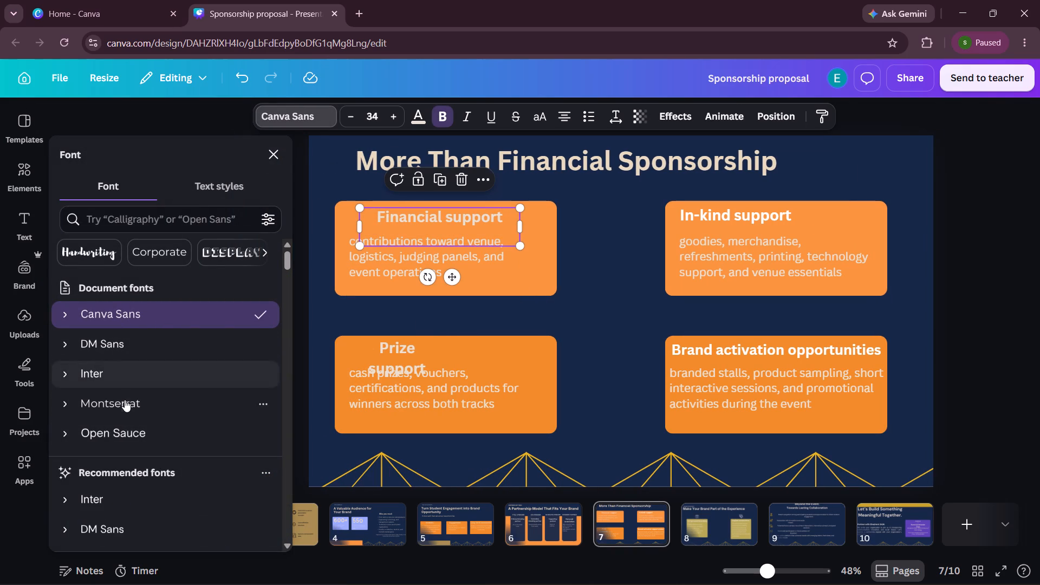
{"action": "left_click", "coordinate": [125, 400]}
{"action": "left_click", "coordinate": [775, 218]}
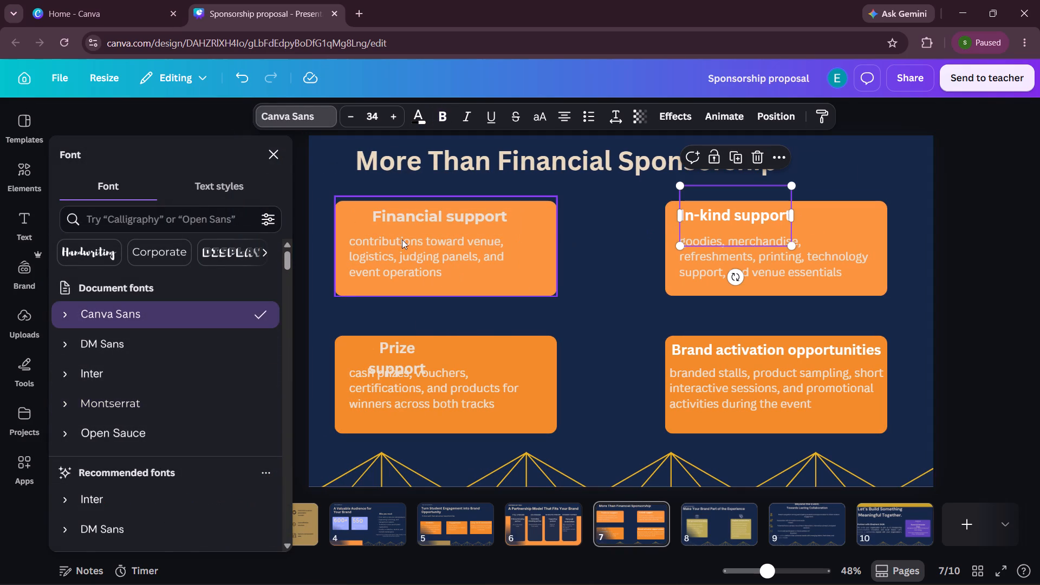
{"action": "left_click", "coordinate": [119, 401]}
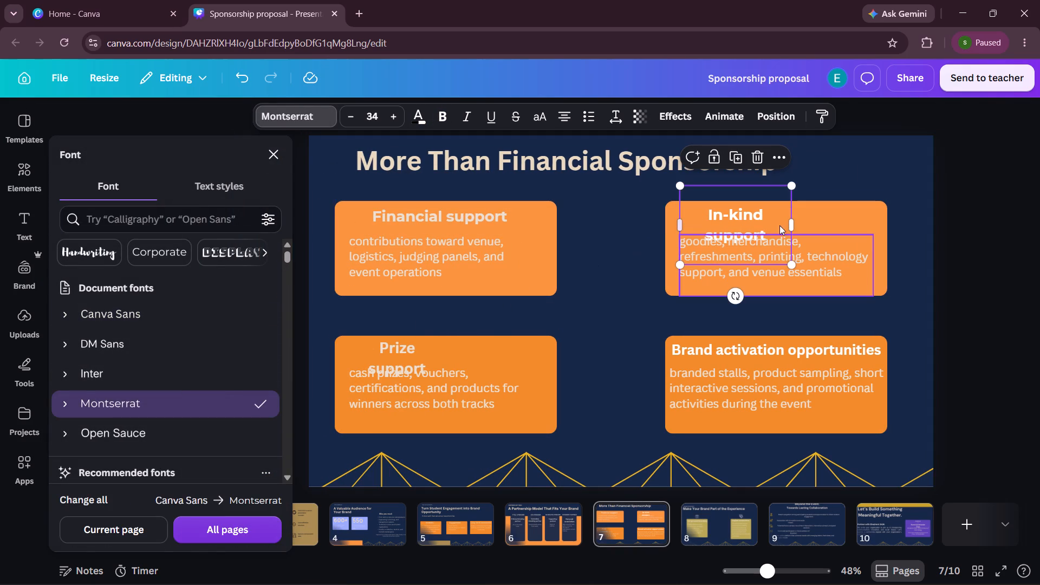
Widen the "In-kind support" heading to fit on one line and centre it horizontally near the top of its card.
{"action": "left_click_drag", "start_coordinate": [792, 222], "coordinate": [831, 224]}
{"action": "left_click", "coordinate": [980, 213]}
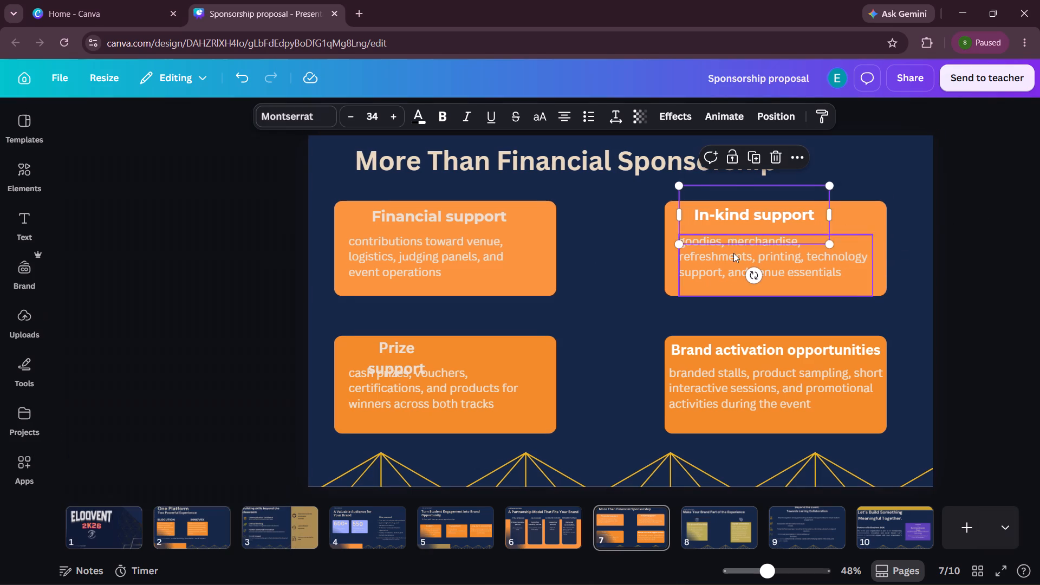
{"action": "left_click", "coordinate": [888, 207]}
{"action": "left_click_drag", "start_coordinate": [684, 218], "coordinate": [705, 219]}
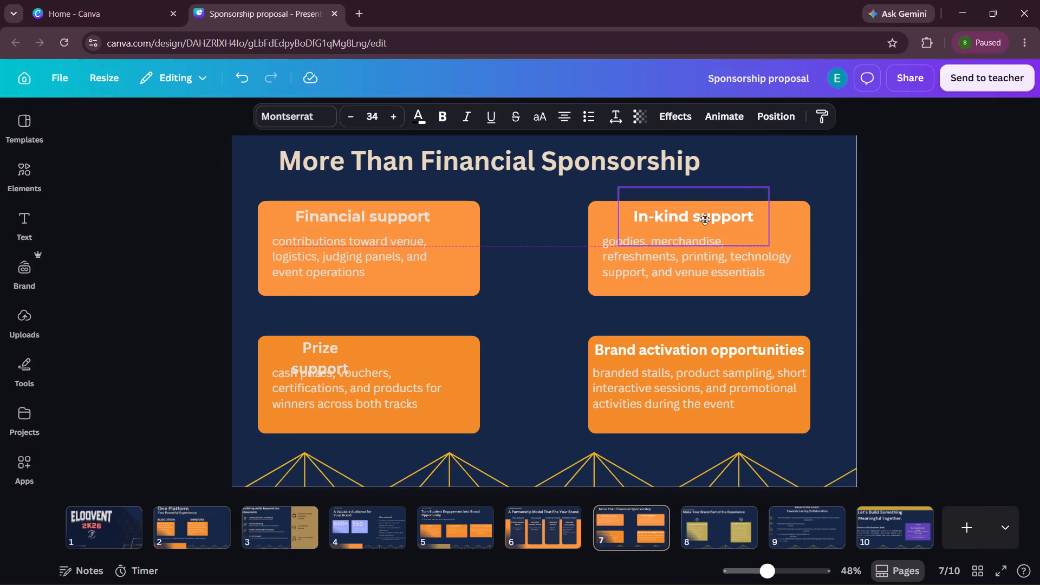
{"action": "left_click_drag", "start_coordinate": [705, 219], "coordinate": [703, 217]}
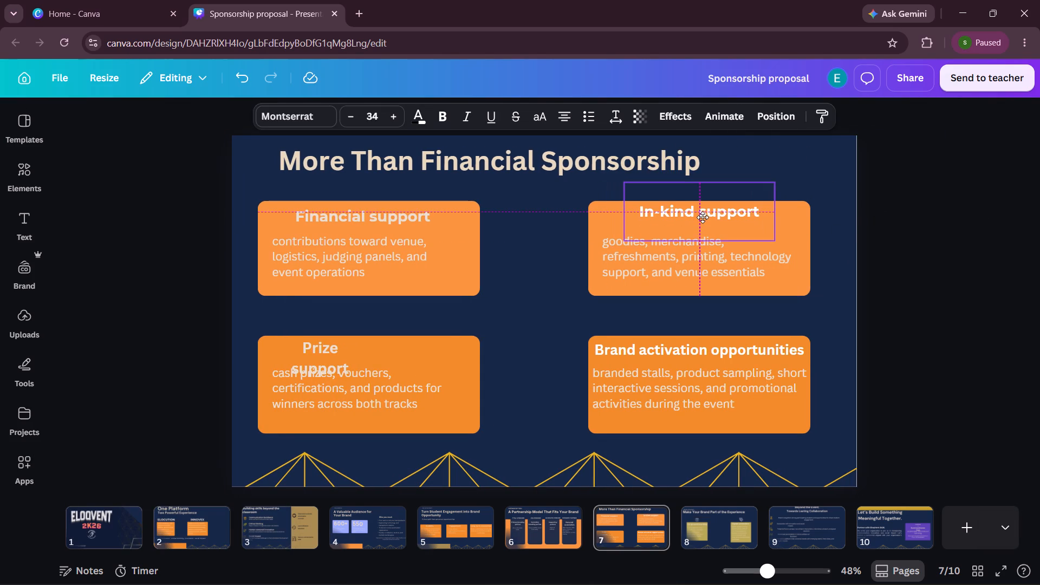
{"action": "left_click_drag", "start_coordinate": [703, 217], "coordinate": [704, 219]}
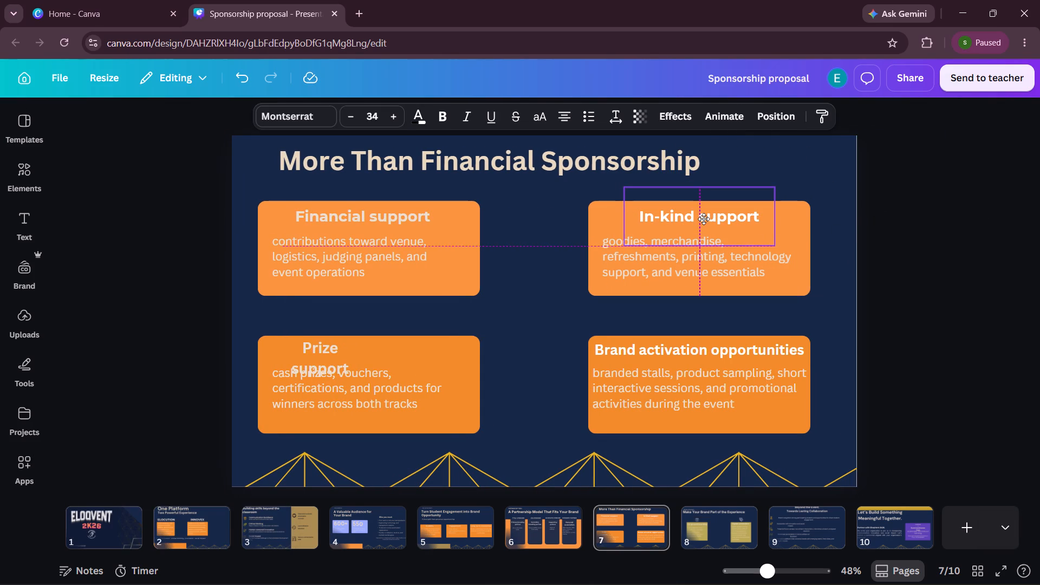
{"action": "left_click_drag", "start_coordinate": [704, 219], "coordinate": [702, 216]}
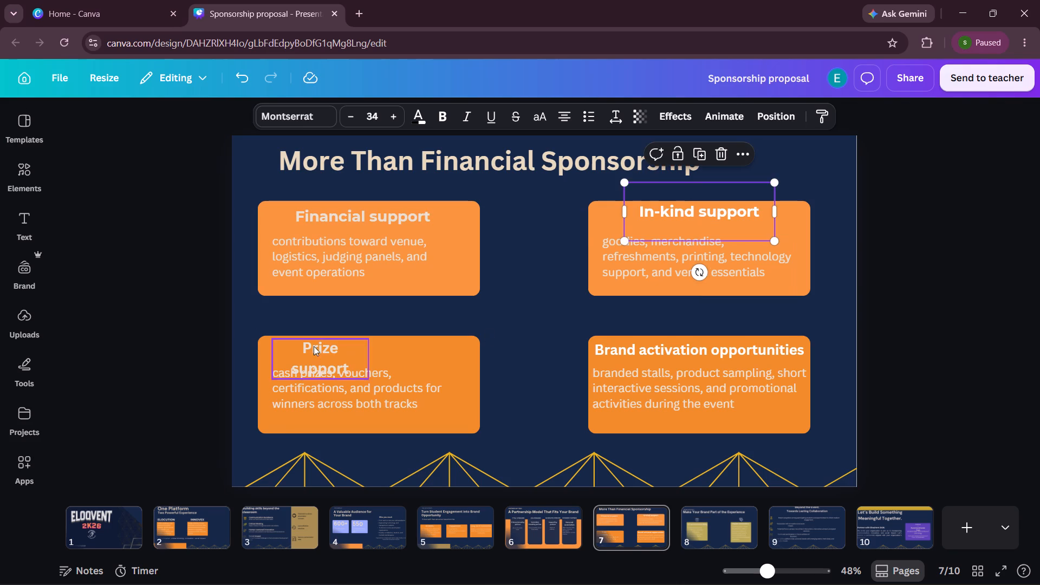
Widen the "Prize support" heading to fit on one line and shift it right to the centre of its card.
{"action": "left_click", "coordinate": [291, 352]}
{"action": "left_click_drag", "start_coordinate": [373, 360], "coordinate": [413, 358]}
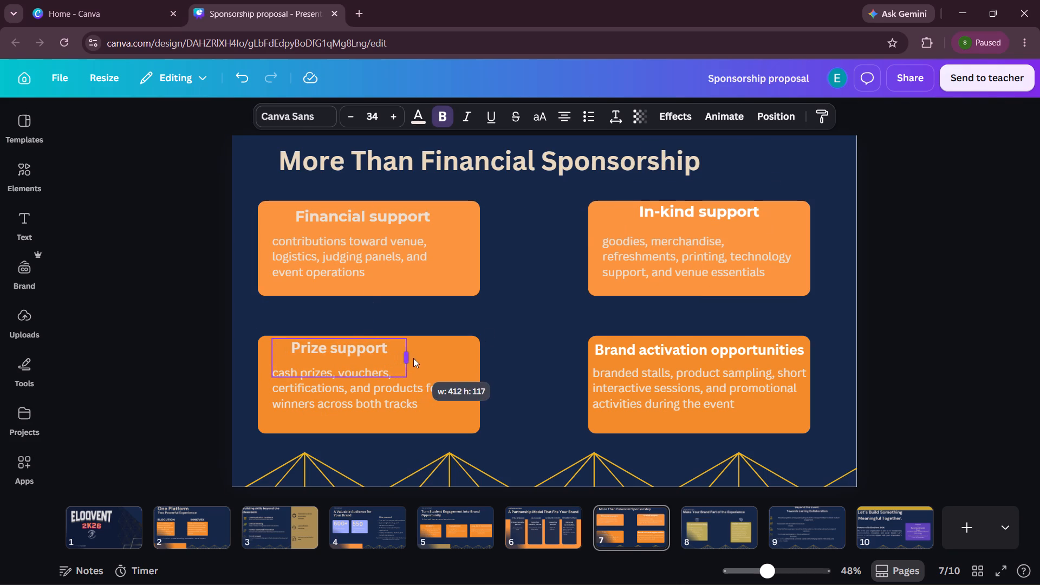
{"action": "left_click_drag", "start_coordinate": [413, 358], "coordinate": [412, 357]}
{"action": "left_click_drag", "start_coordinate": [376, 352], "coordinate": [398, 352]}
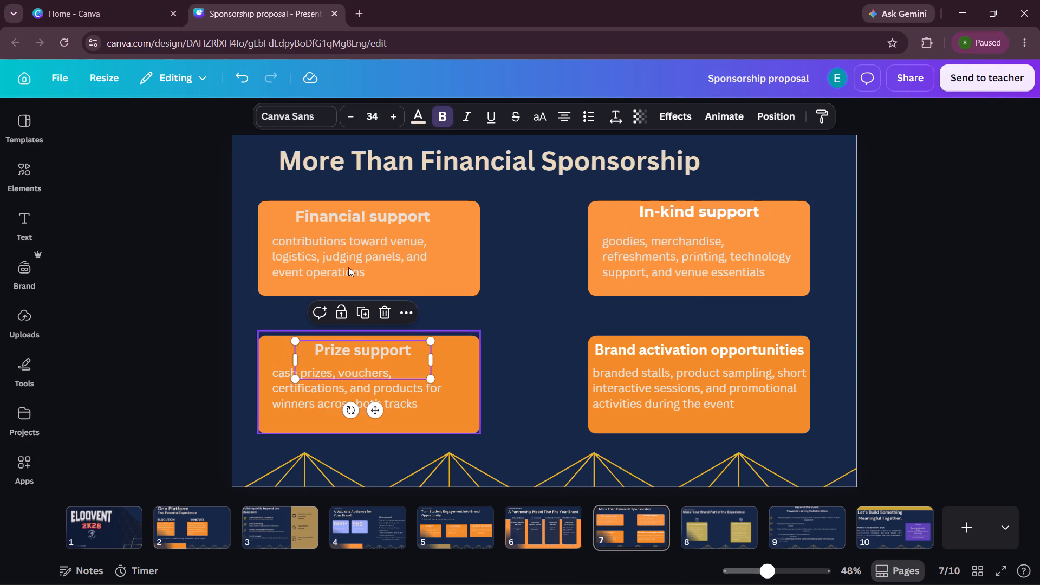
Set the "Prize support" and "Brand activation opportunities" headings in the Montserrat font.
{"action": "left_click", "coordinate": [290, 120]}
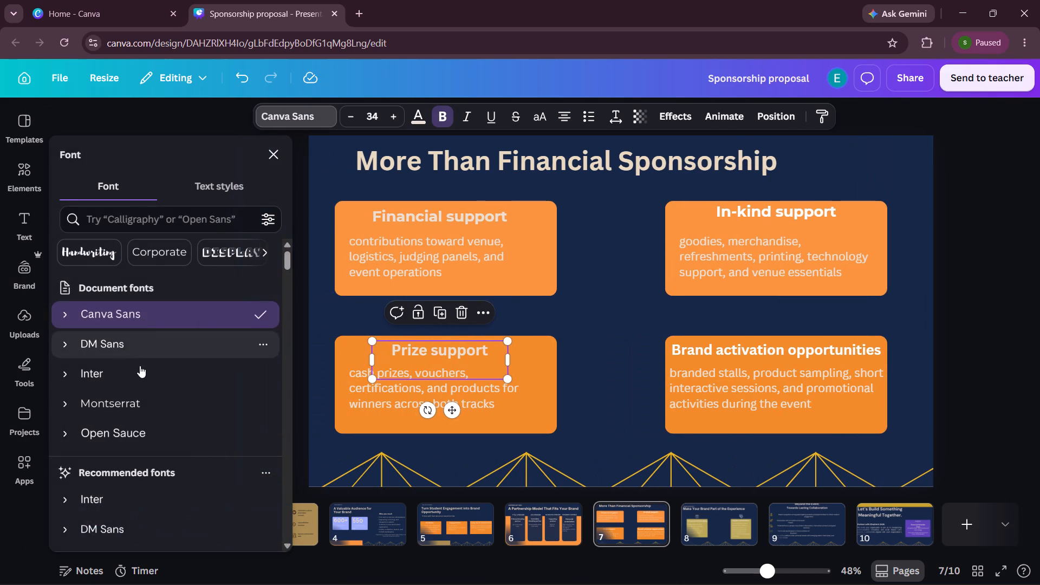
{"action": "left_click", "coordinate": [134, 392]}
{"action": "left_click", "coordinate": [788, 354]}
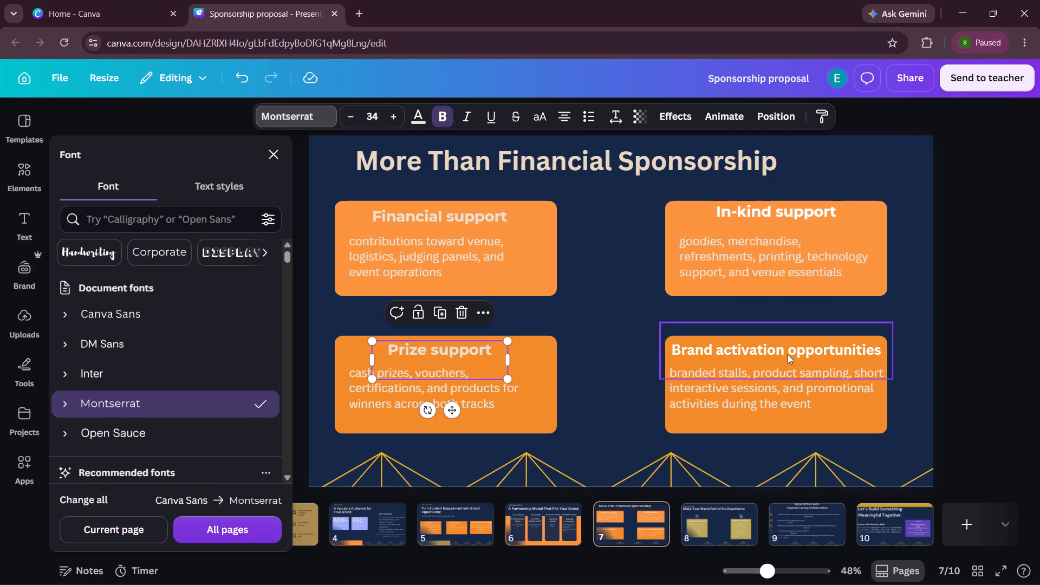
{"action": "left_click", "coordinate": [113, 398]}
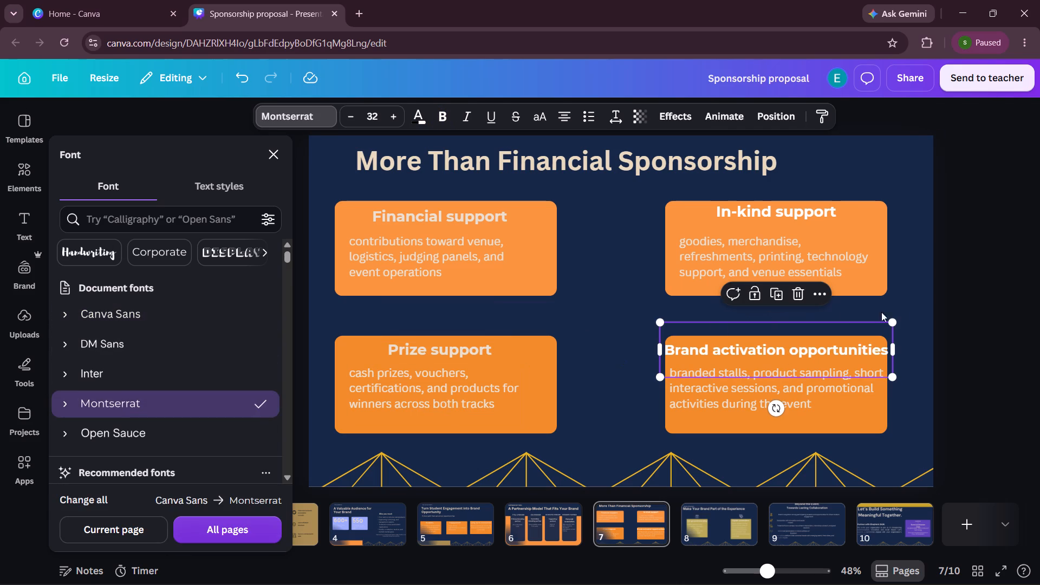
{"action": "left_click", "coordinate": [950, 295]}
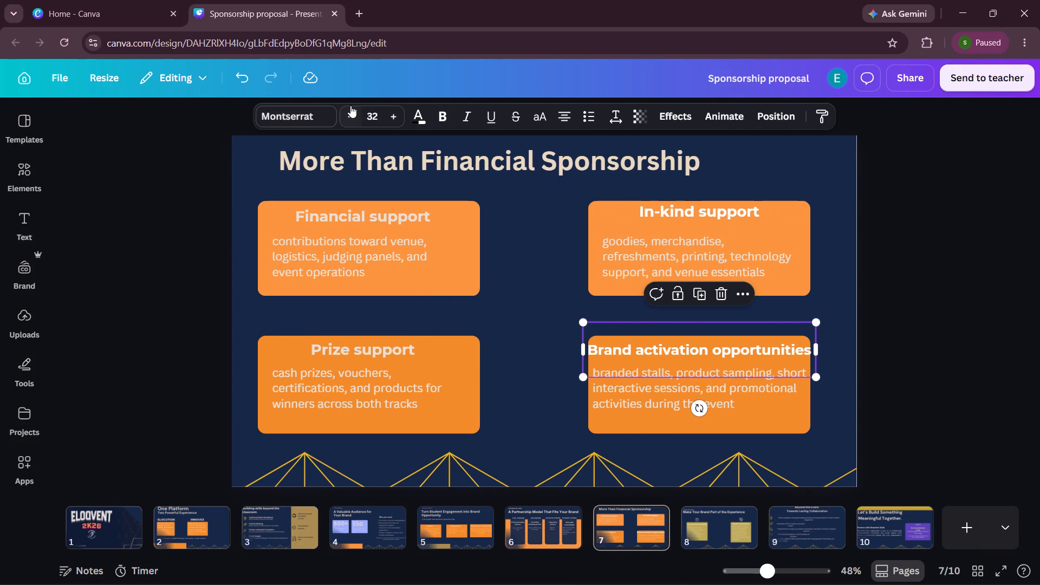
Slightly reduce the "Brand activation opportunities" heading's font size to fit within its card.
{"action": "double_click", "coordinate": [350, 108]}
{"action": "left_click", "coordinate": [878, 302]}
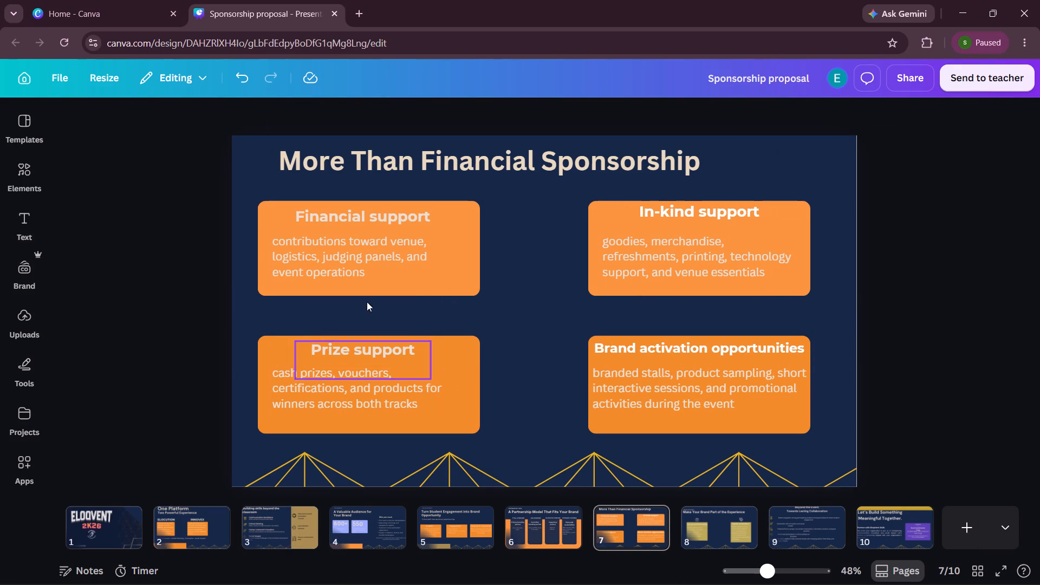
Set the description text under "Financial support" in the DM Sans font.
{"action": "left_click", "coordinate": [360, 271]}
{"action": "left_click", "coordinate": [283, 105]}
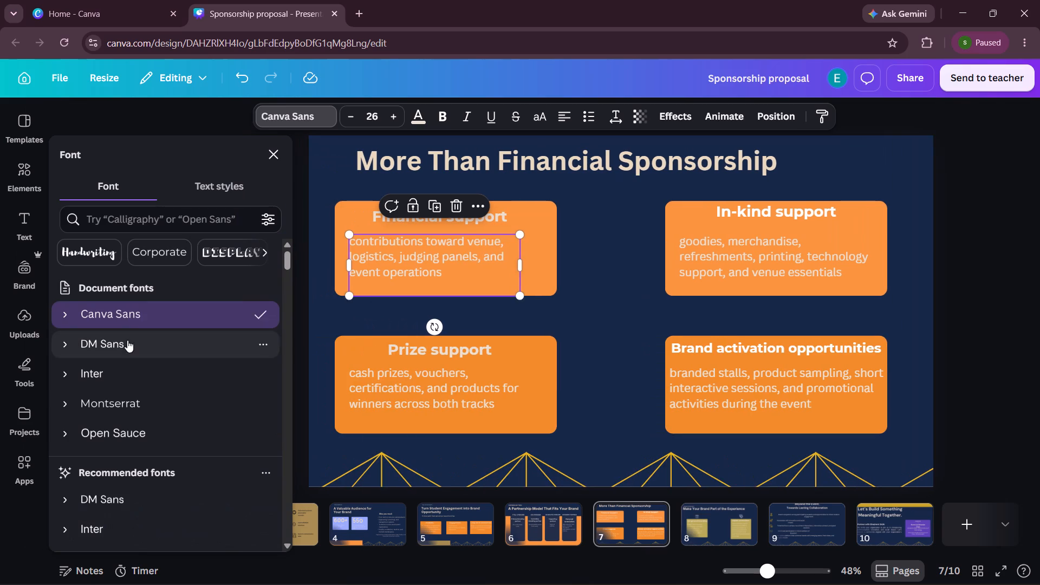
{"action": "left_click", "coordinate": [127, 340]}
Capitalise the first words of the financial and in-kind support descriptions as "Contributions" and "Goodies".
{"action": "left_click", "coordinate": [449, 262]}
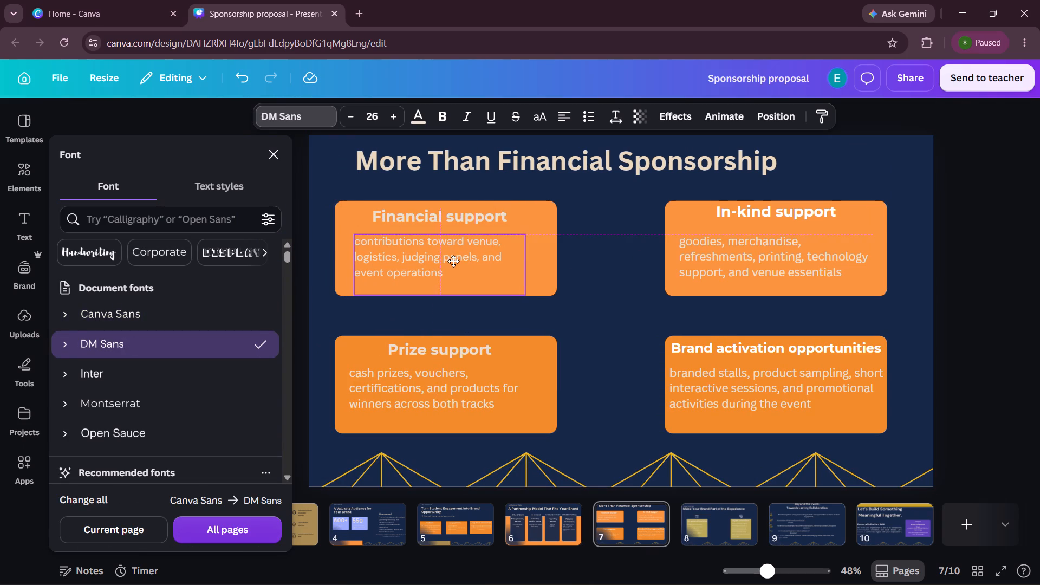
{"action": "left_click", "coordinate": [352, 241]}
{"action": "left_click", "coordinate": [356, 242]}
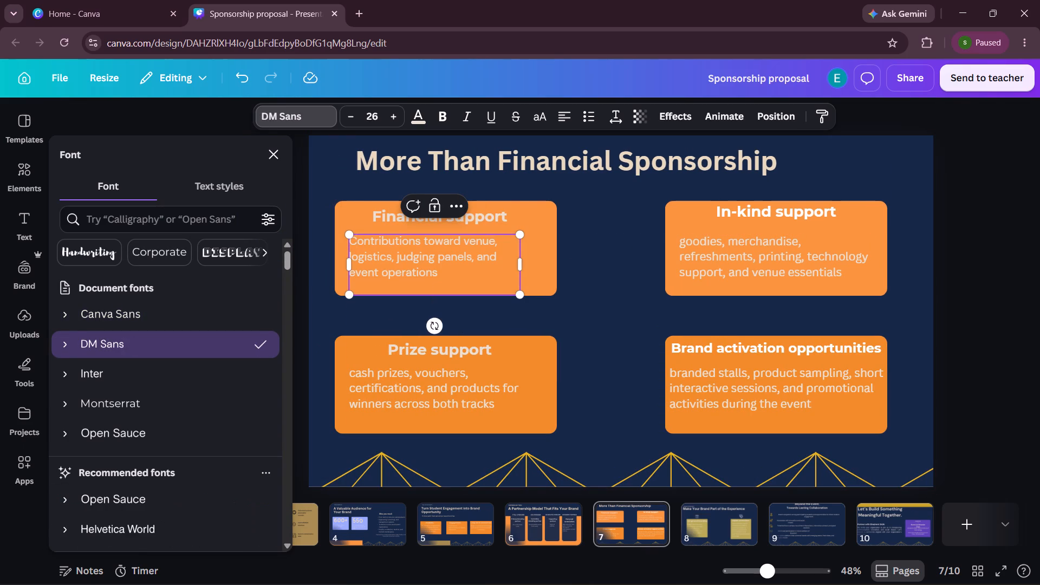
{"action": "left_click", "coordinate": [711, 244]}
{"action": "left_click", "coordinate": [683, 244]}
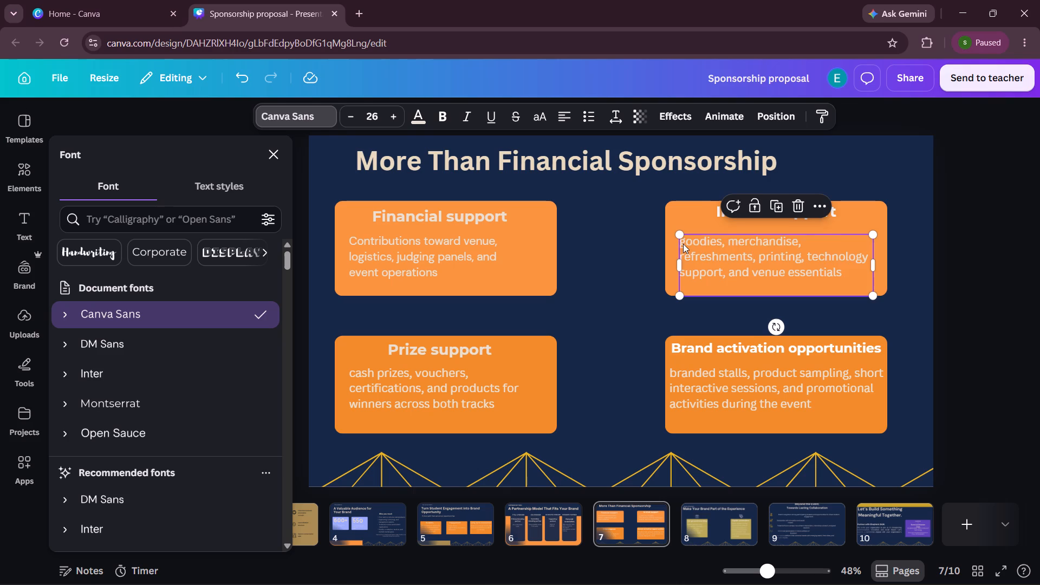
{"action": "left_click", "coordinate": [684, 244]}
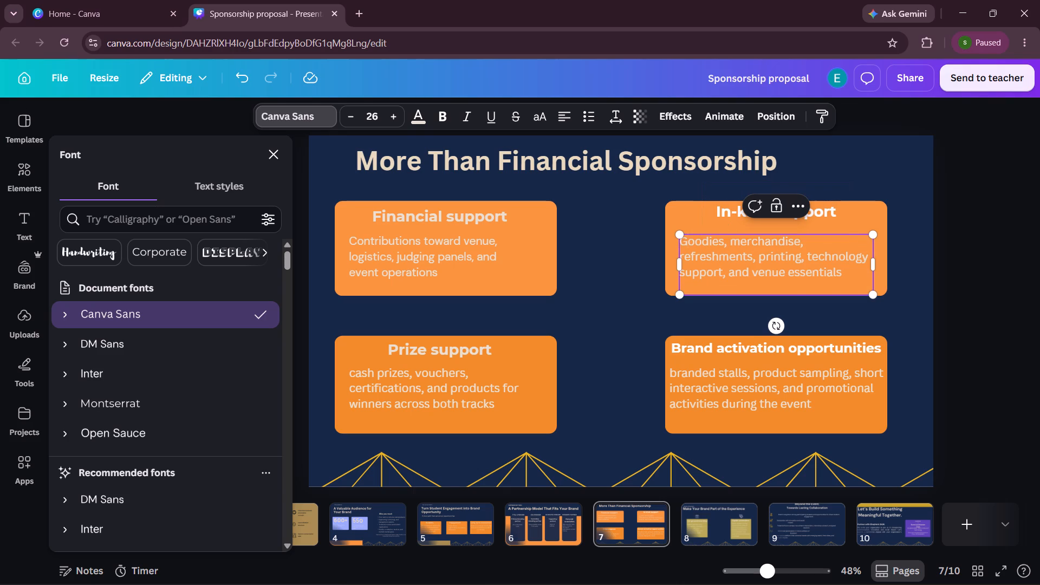
Capitalise the first words of the prize support and brand activation descriptions as "Cash" and "Branded".
{"action": "left_click", "coordinate": [348, 394]}
{"action": "left_click", "coordinate": [372, 391]}
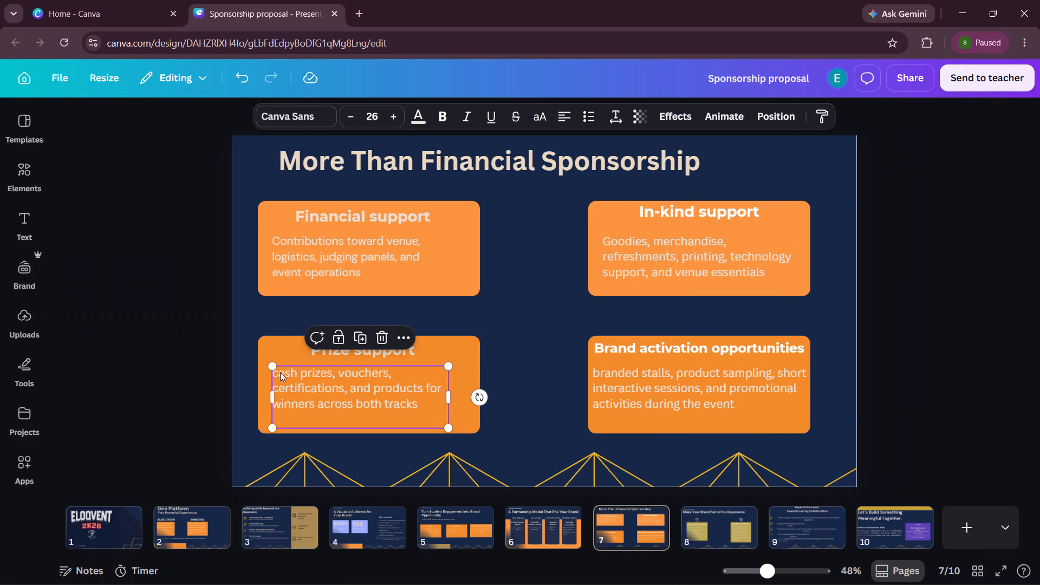
{"action": "left_click", "coordinate": [278, 370]}
{"action": "left_click", "coordinate": [281, 378]}
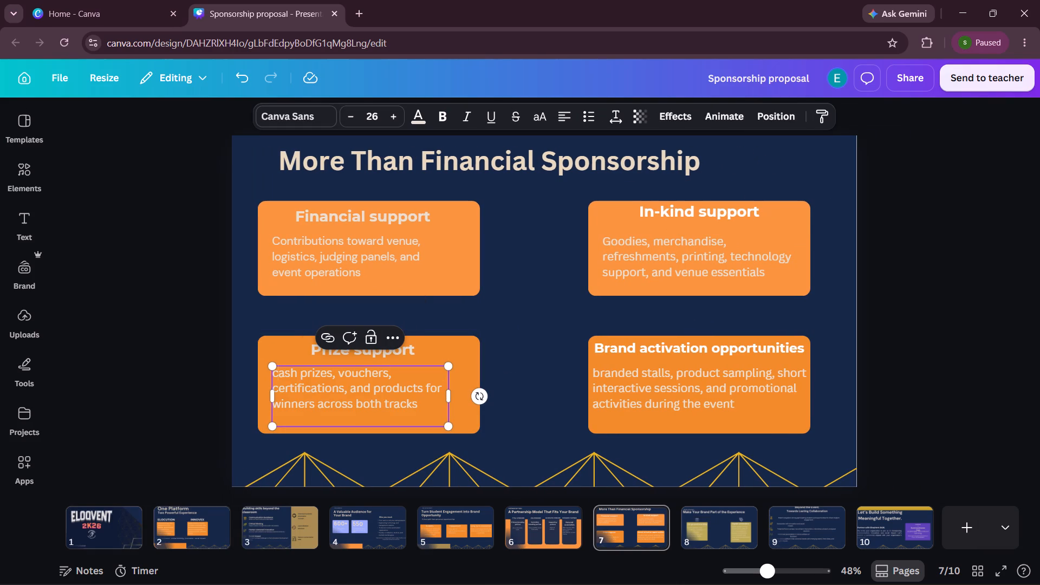
{"action": "key", "text": "BackSpace"}
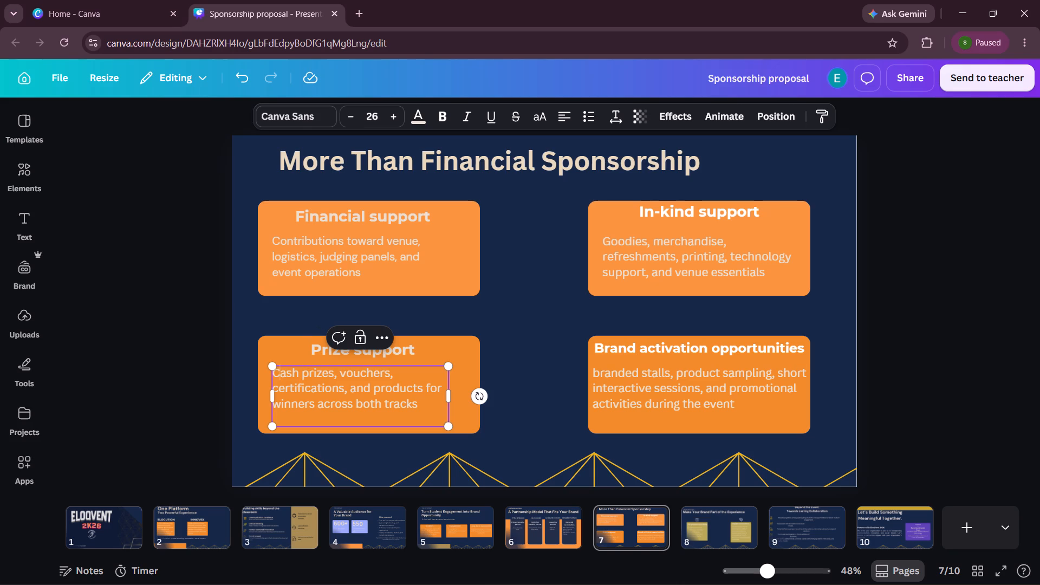
{"action": "left_click", "coordinate": [641, 386]}
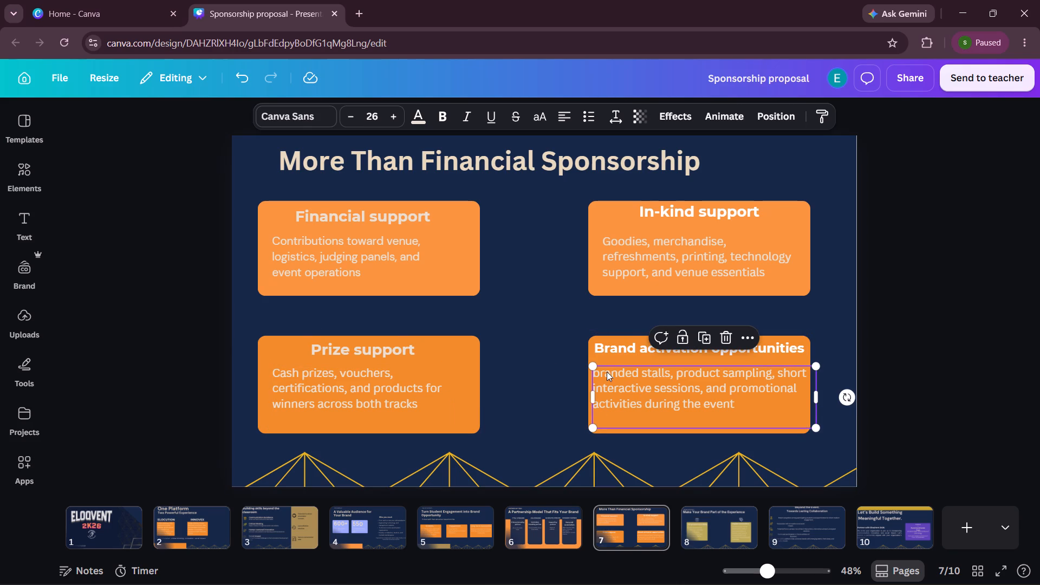
{"action": "left_click", "coordinate": [606, 370]}
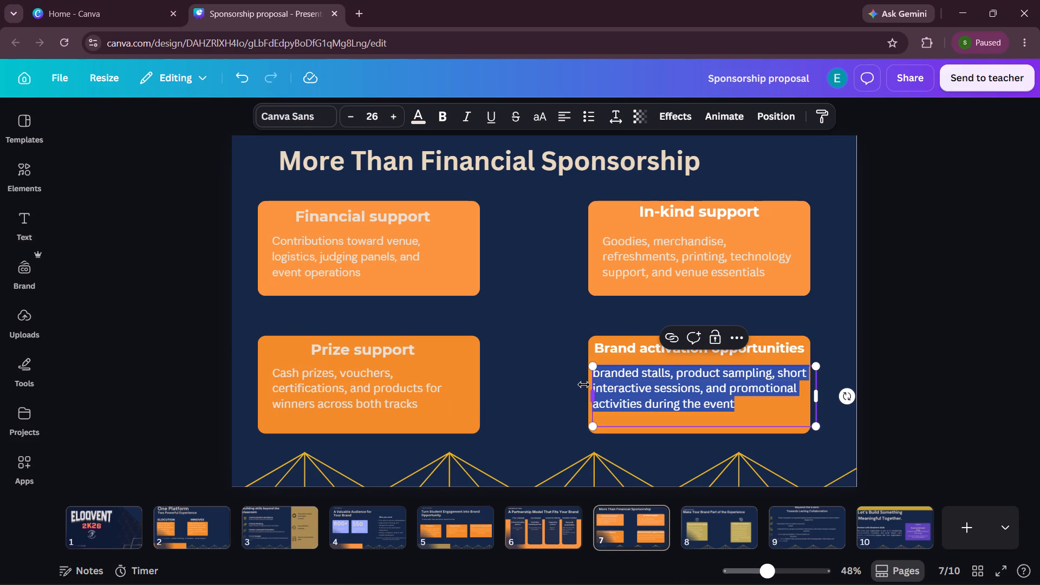
{"action": "left_click", "coordinate": [605, 369]}
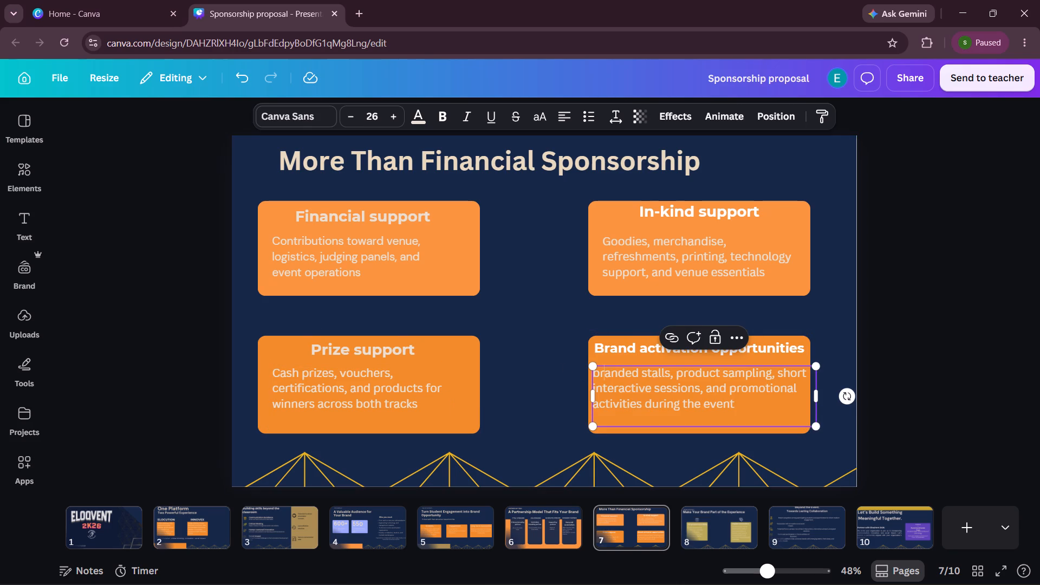
{"action": "key", "text": "Left"}
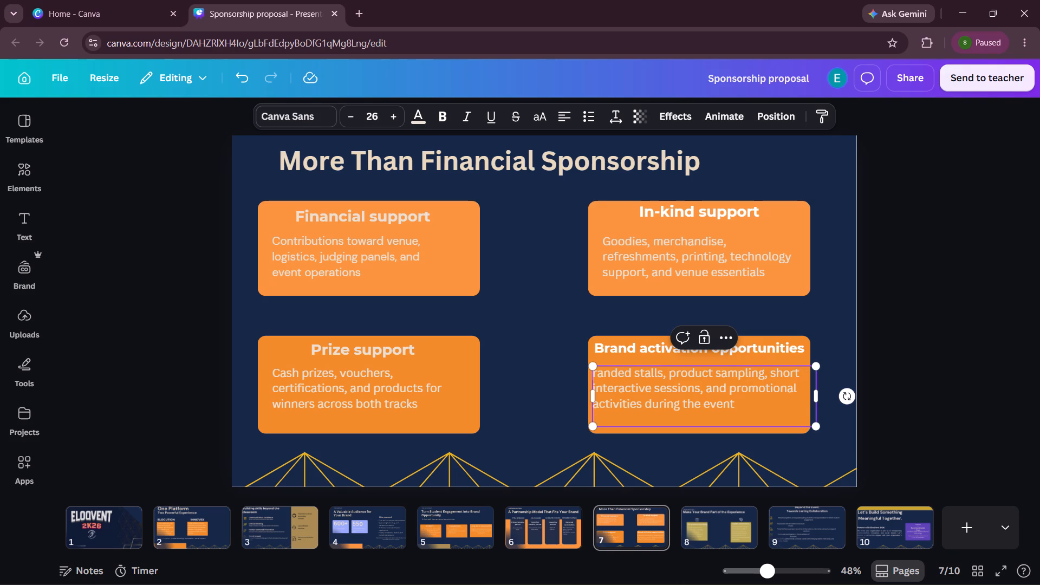
{"action": "key", "text": "b"}
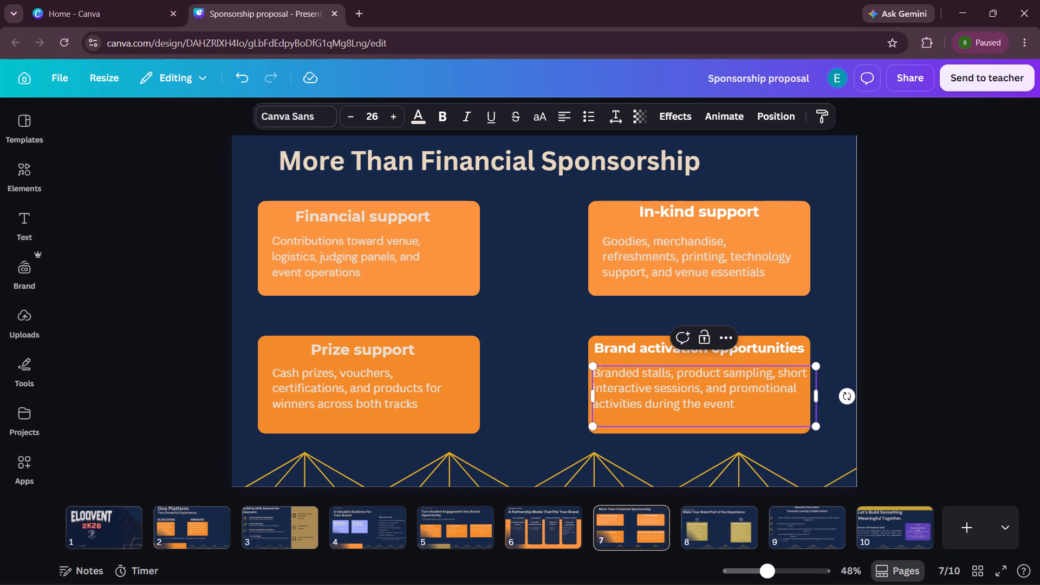
{"action": "left_click", "coordinate": [919, 292]}
Move the "In-kind support" description up and slightly right, and the "Prize support" description slightly up within their cards.
{"action": "left_click_drag", "start_coordinate": [680, 248], "coordinate": [688, 239]}
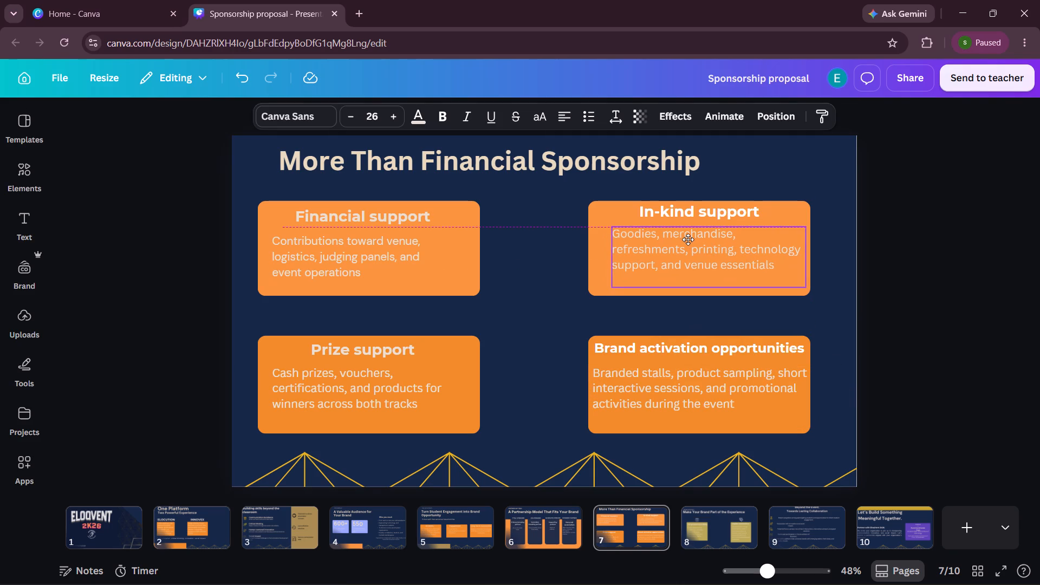
{"action": "left_click_drag", "start_coordinate": [688, 239], "coordinate": [686, 239]}
{"action": "left_click", "coordinate": [308, 393]}
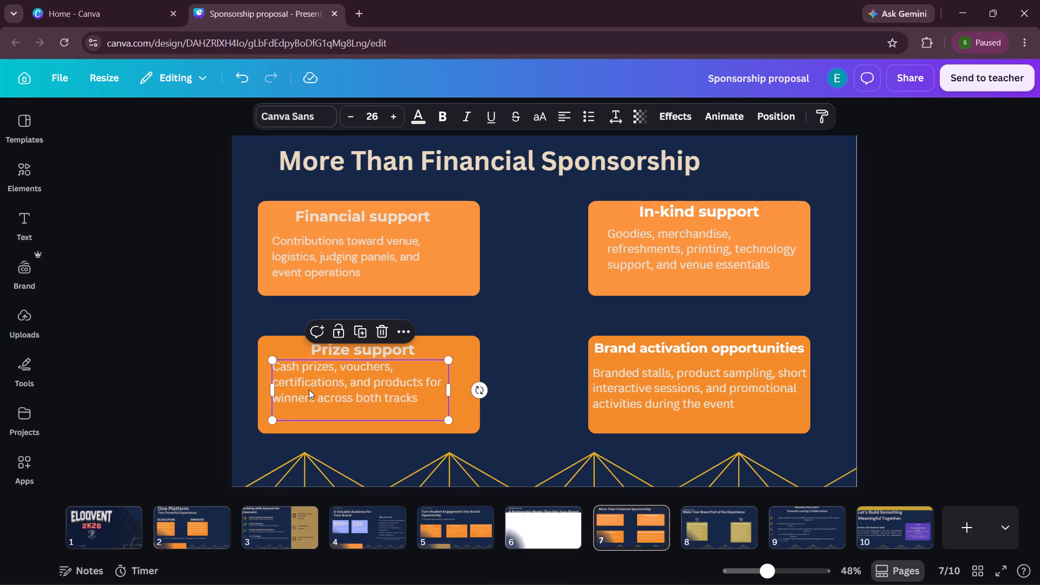
{"action": "left_click", "coordinate": [665, 396]}
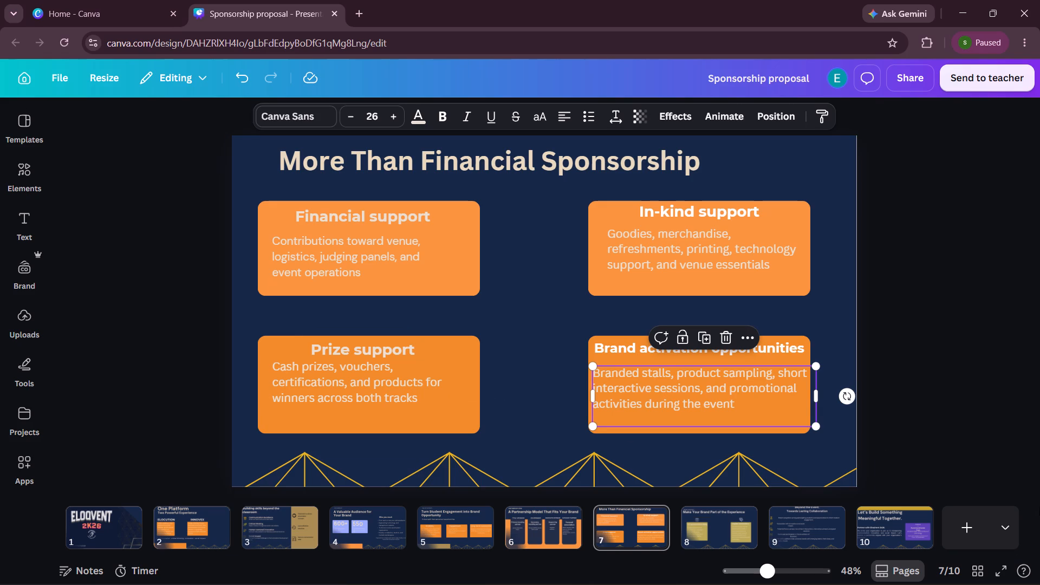
Nudge the "In-kind support" heading slightly down and the "Prize support" heading slightly up in their cards.
{"action": "left_click", "coordinate": [691, 217]}
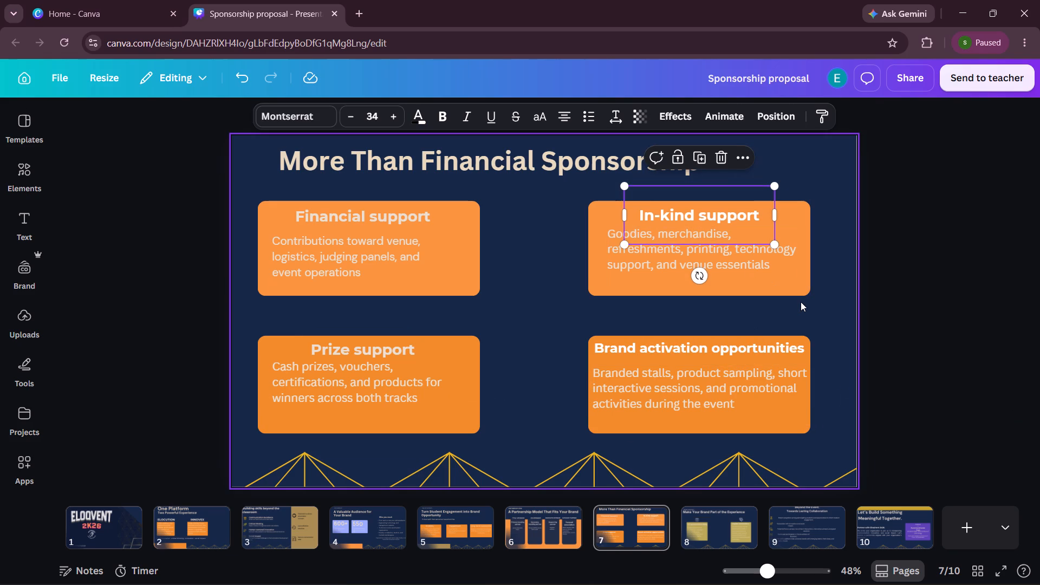
{"action": "left_click", "coordinate": [888, 268]}
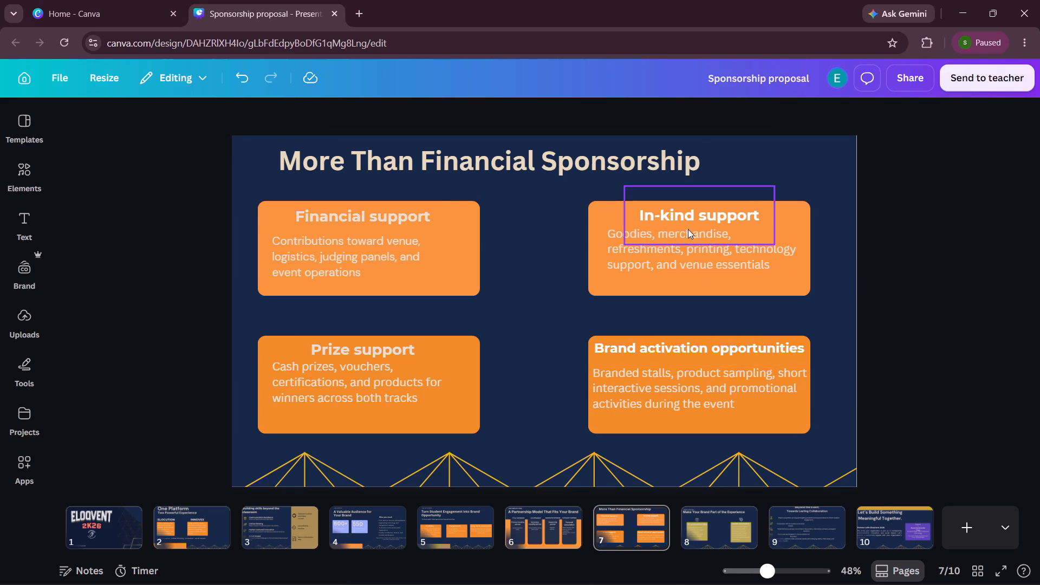
{"action": "left_click", "coordinate": [887, 328]}
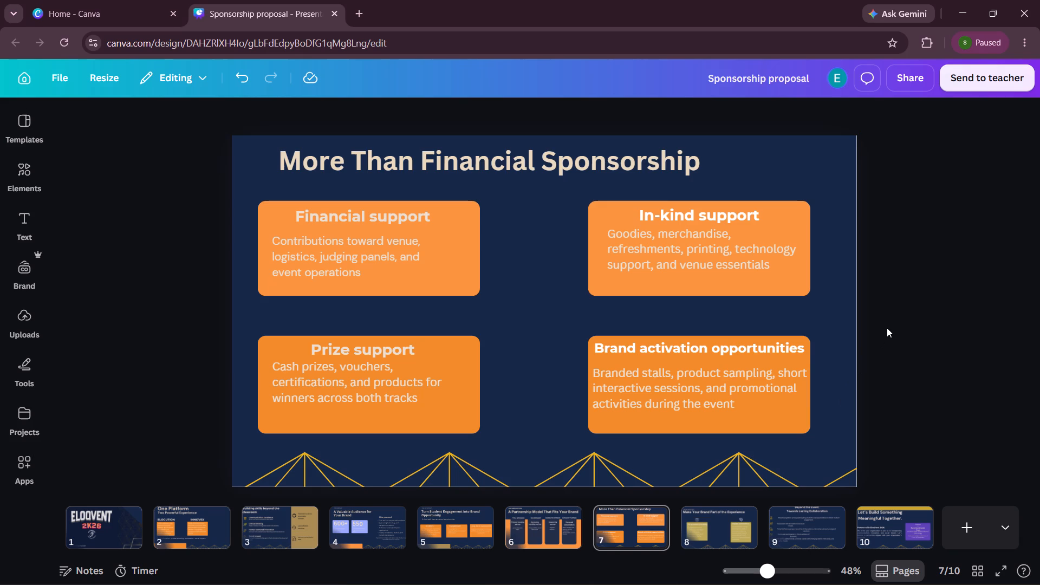
{"action": "left_click", "coordinate": [361, 352]}
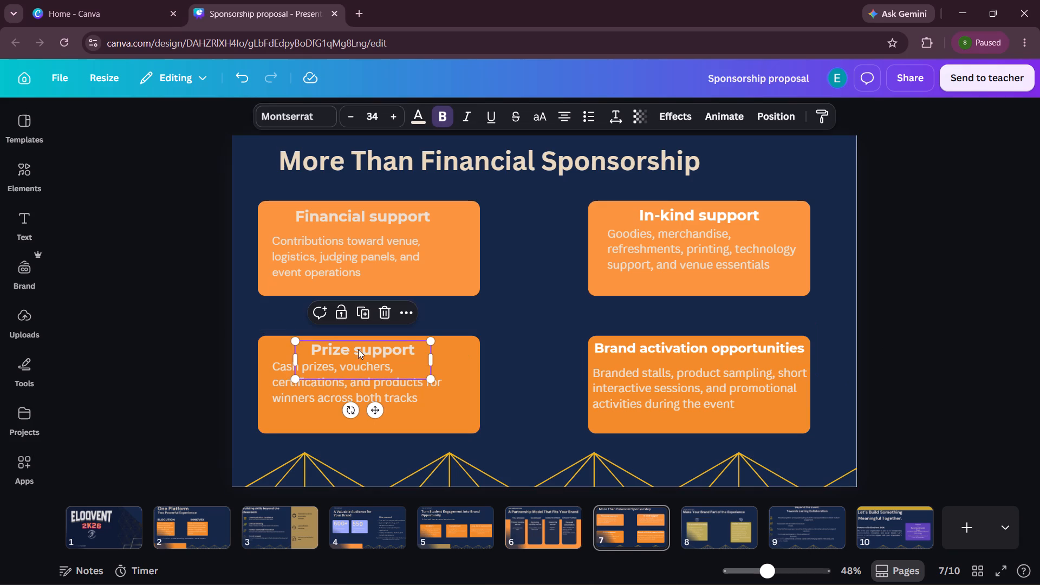
{"action": "key", "text": "Up"}
{"action": "key", "text": "Up"}
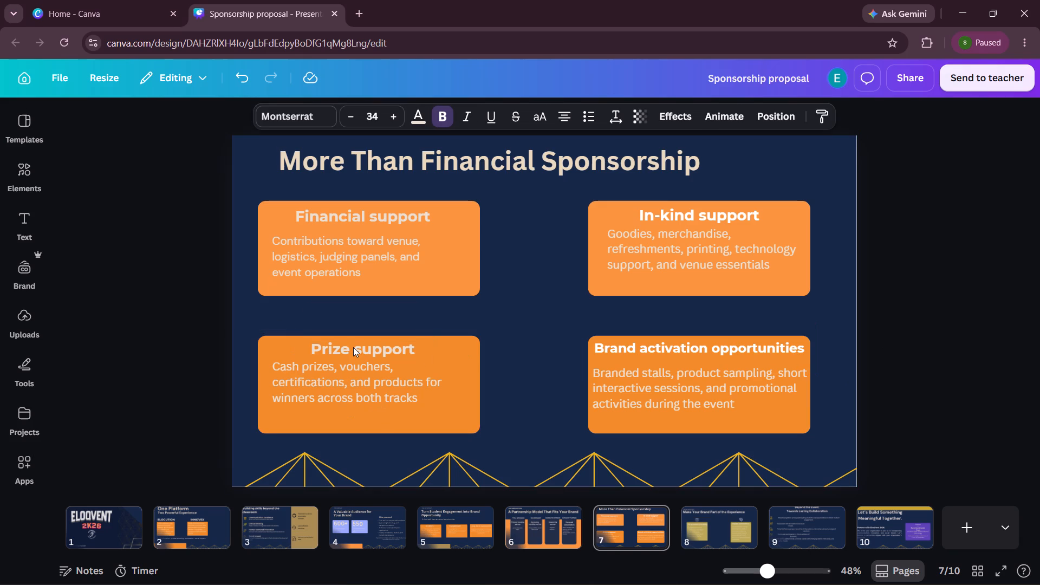
{"action": "key", "text": "Down"}
{"action": "key", "text": "Up"}
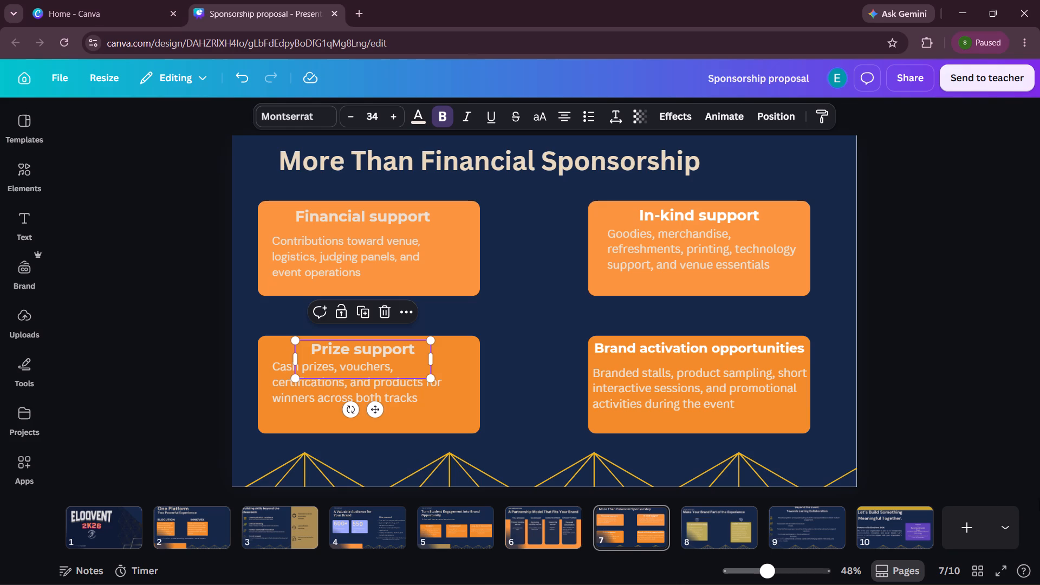
{"action": "left_click", "coordinate": [965, 360]}
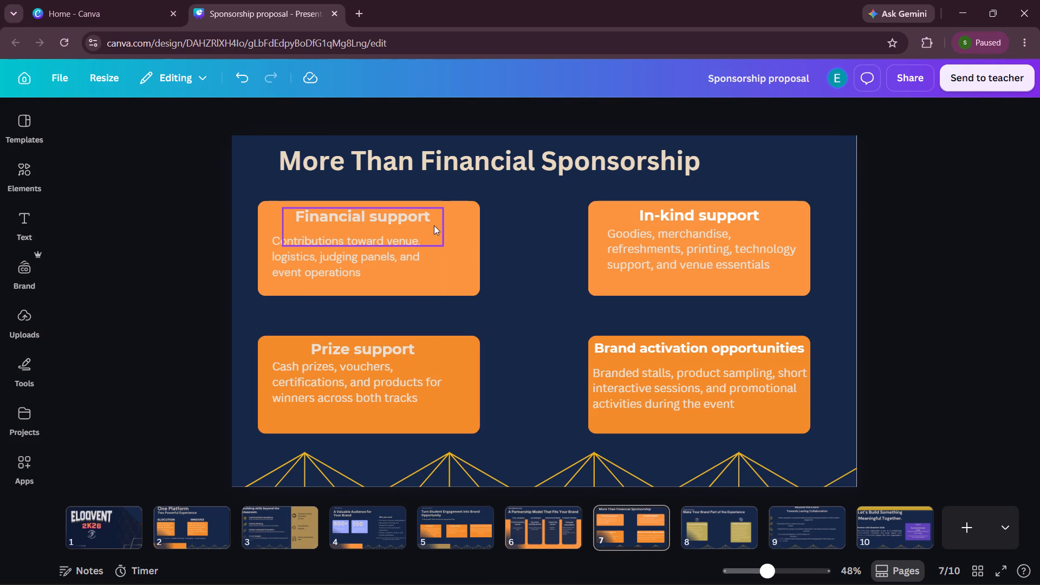
Recolour the "Financial support" card orange #f28c28.
{"action": "left_click", "coordinate": [451, 278]}
{"action": "left_click", "coordinate": [431, 119]}
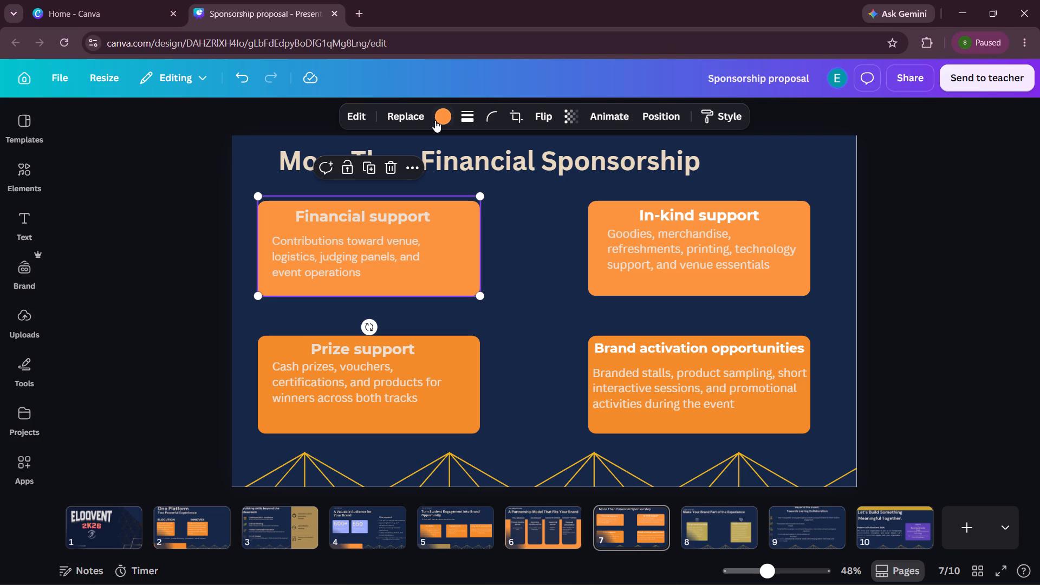
{"action": "left_click", "coordinate": [438, 120]}
{"action": "left_click", "coordinate": [228, 223]}
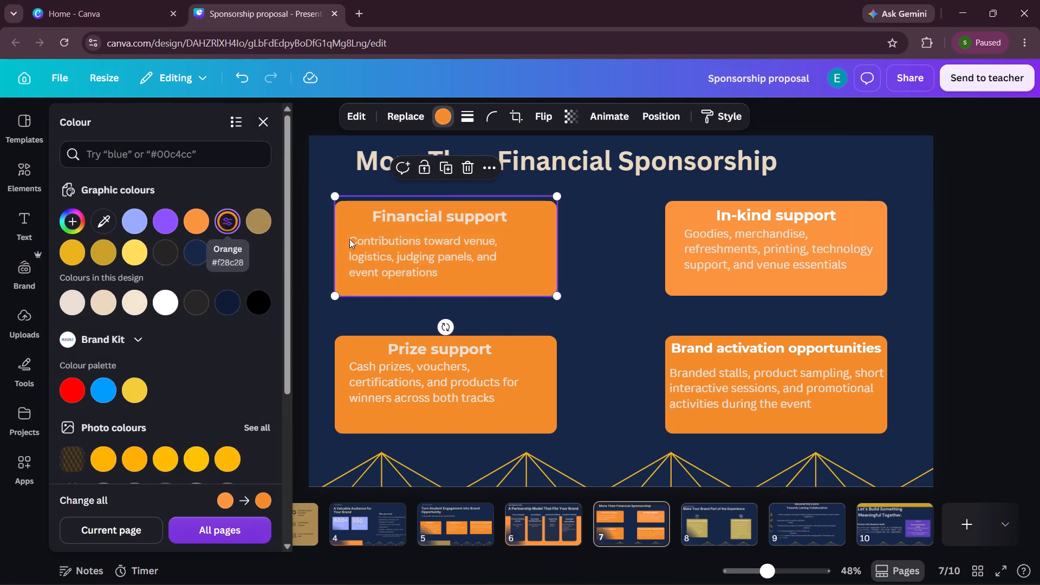
{"action": "double_click", "coordinate": [981, 278]}
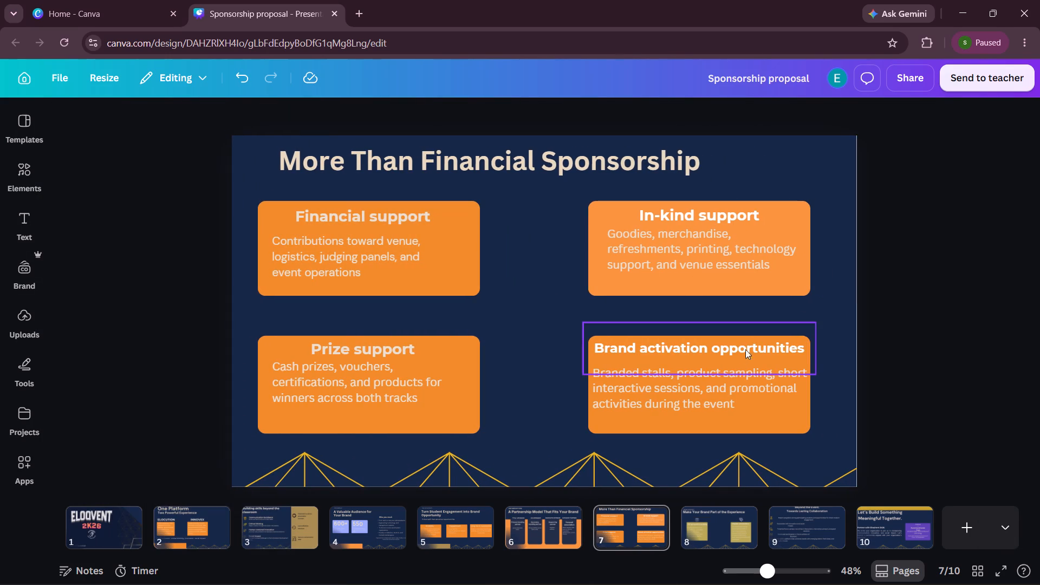
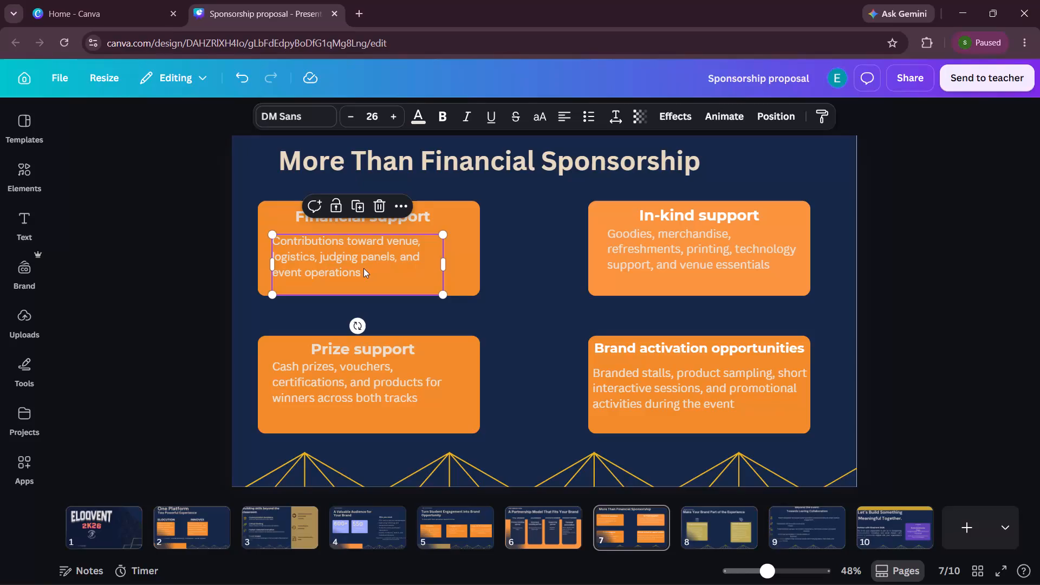
Nudge the "Financial support" description slightly up and the "In-kind support" description slightly down within their cards.
{"action": "key", "text": "Up"}
{"action": "key", "text": "Up"}
{"action": "left_click", "coordinate": [692, 272]}
{"action": "key", "text": "Down"}
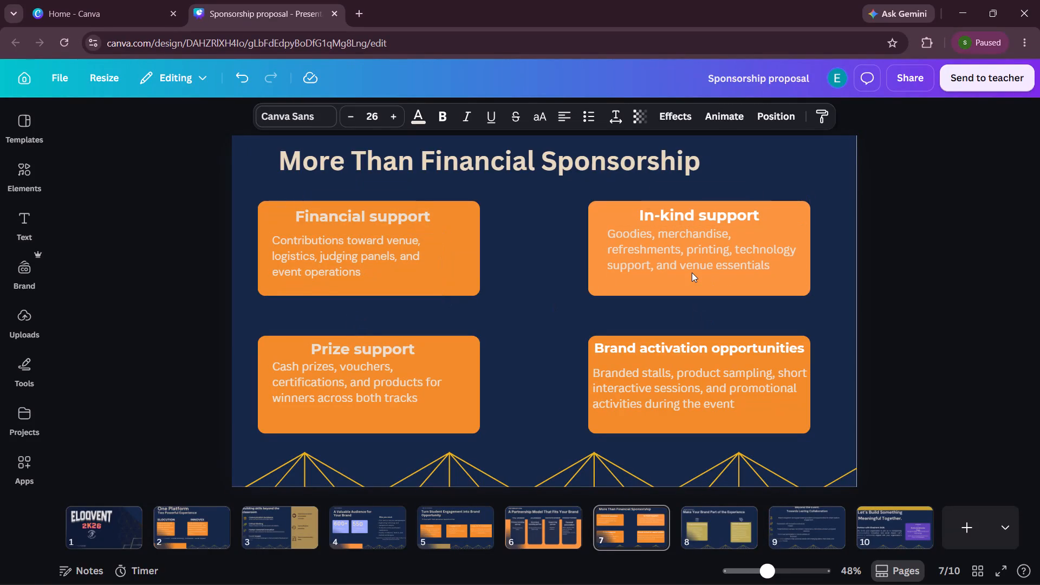
{"action": "key", "text": "Down"}
{"action": "key", "text": "Down"}
{"action": "key", "text": "Down"}
{"action": "key", "text": "Down"}
Nudge the "Prize support" description slightly down and the "Brand activation opportunities" description slightly up within their cards.
{"action": "left_click", "coordinate": [397, 396]}
{"action": "key", "text": "Down"}
{"action": "key", "text": "Down"}
{"action": "key", "text": "Down"}
{"action": "key", "text": "Down"}
{"action": "key", "text": "Down"}
{"action": "key", "text": "Down"}
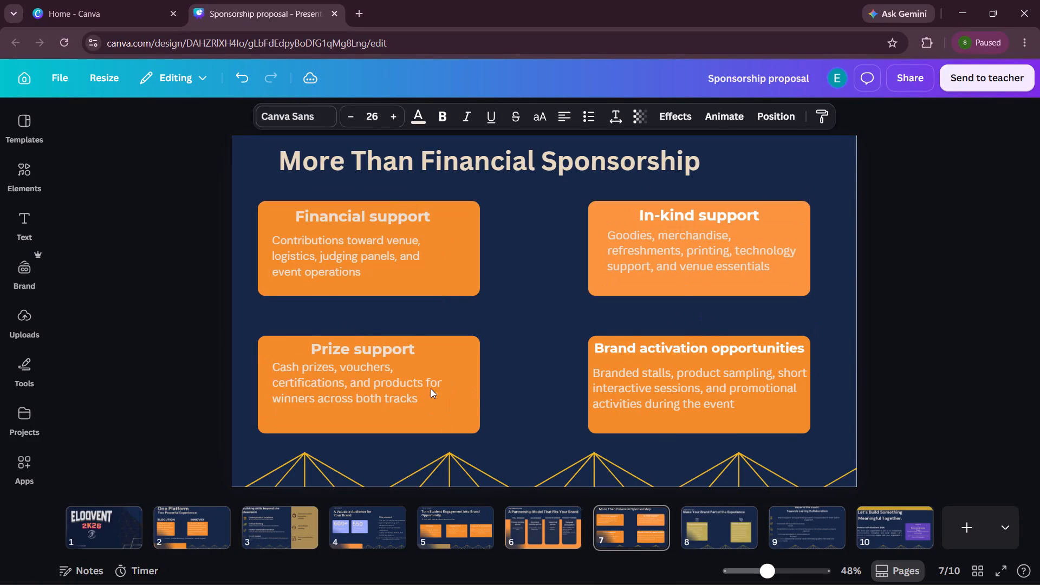
{"action": "left_click", "coordinate": [694, 386]}
{"action": "key", "text": "Up"}
{"action": "key", "text": "Up"}
{"action": "key", "text": "Up"}
{"action": "key", "text": "Up"}
{"action": "key", "text": "Up"}
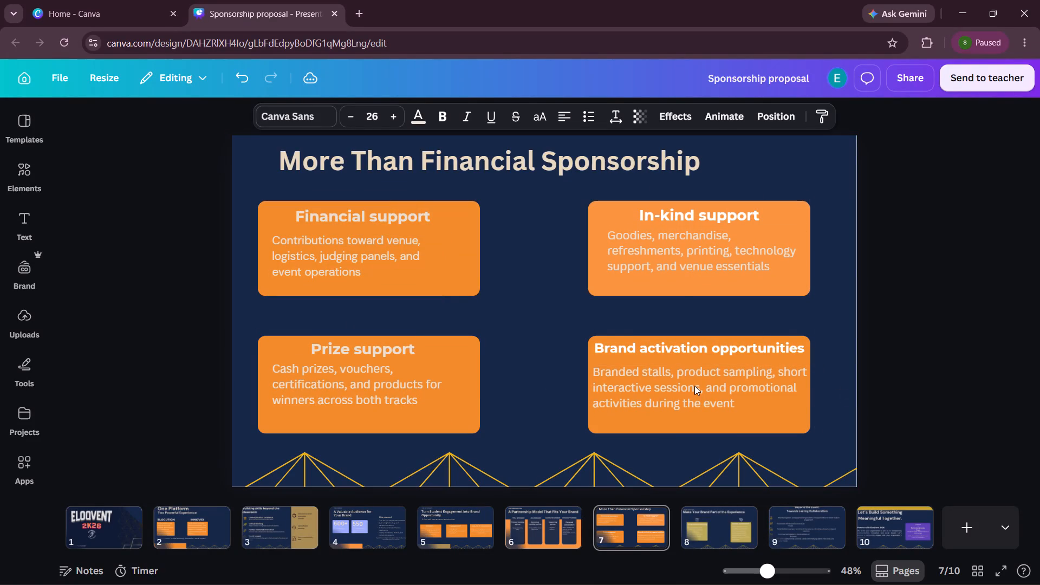
{"action": "left_click", "coordinate": [881, 323]}
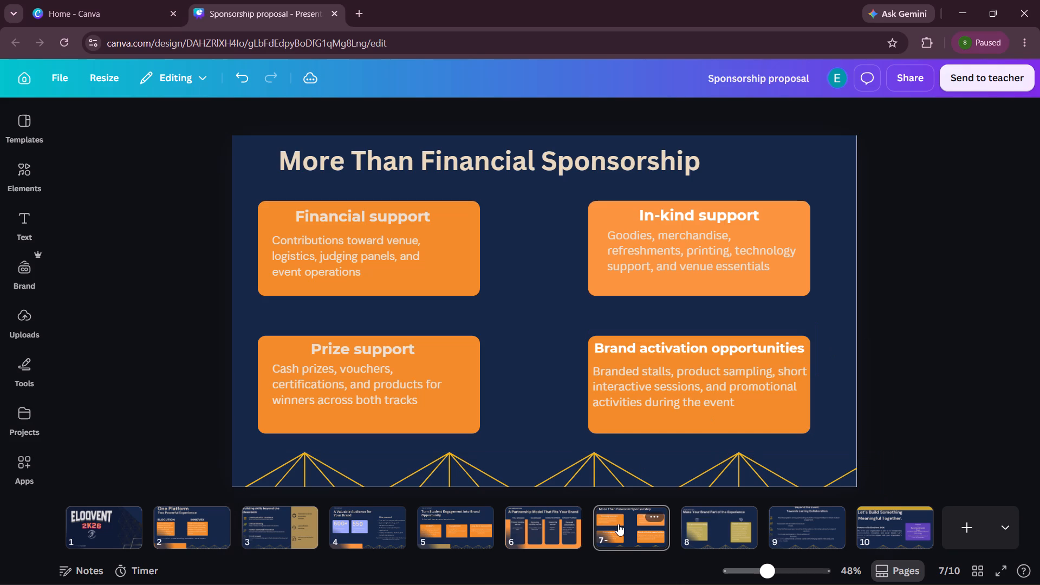
Go to slide 8, "Make Your Brand Part of the Experience".
{"action": "left_click", "coordinate": [726, 521]}
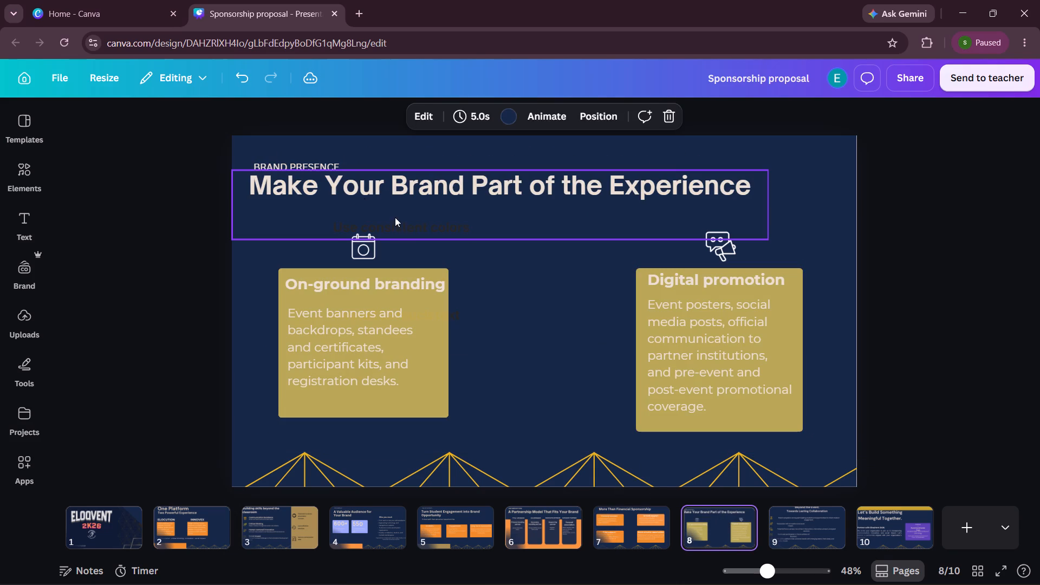
{"action": "left_click", "coordinate": [525, 296]}
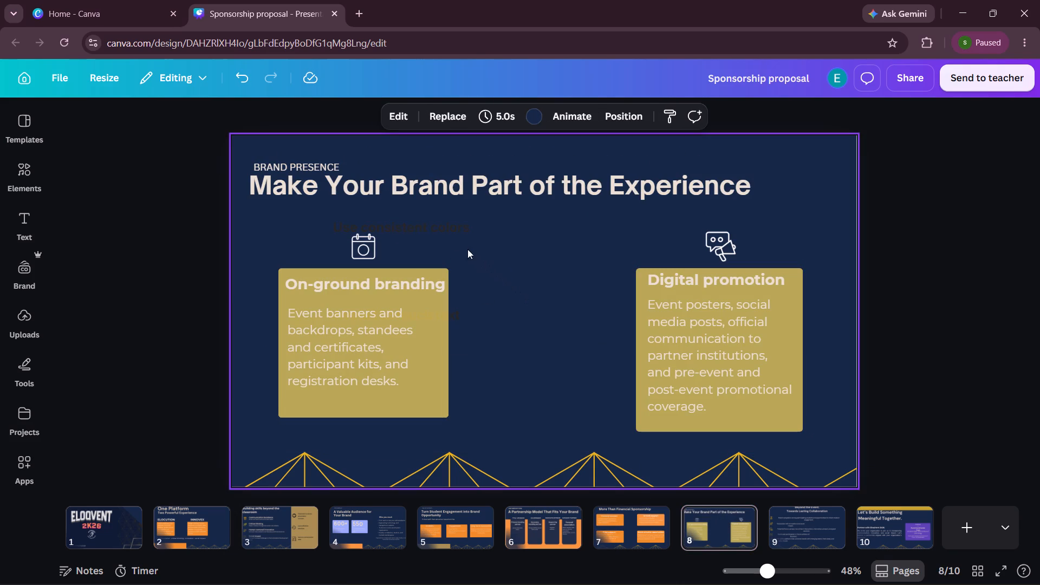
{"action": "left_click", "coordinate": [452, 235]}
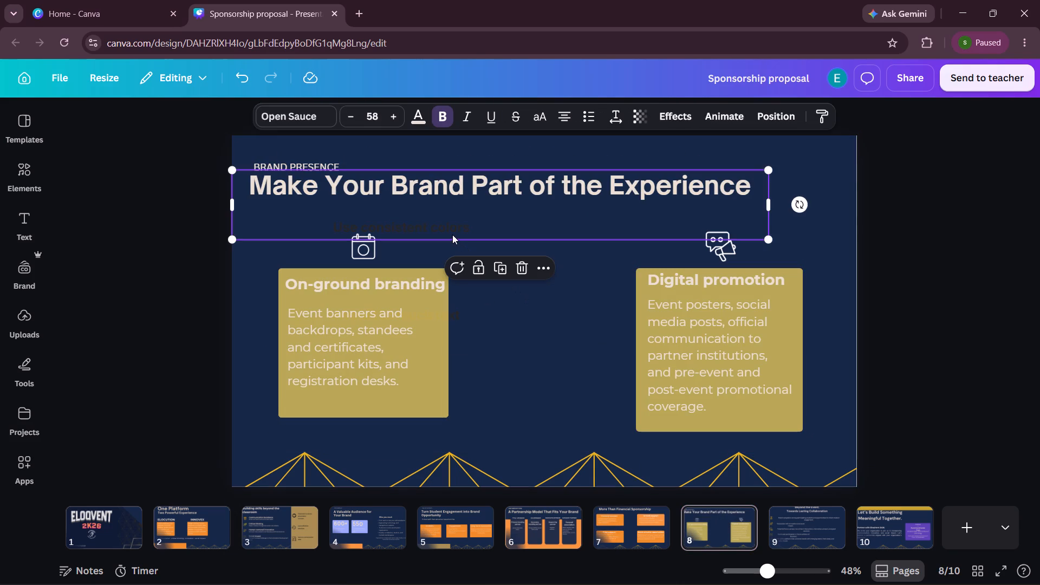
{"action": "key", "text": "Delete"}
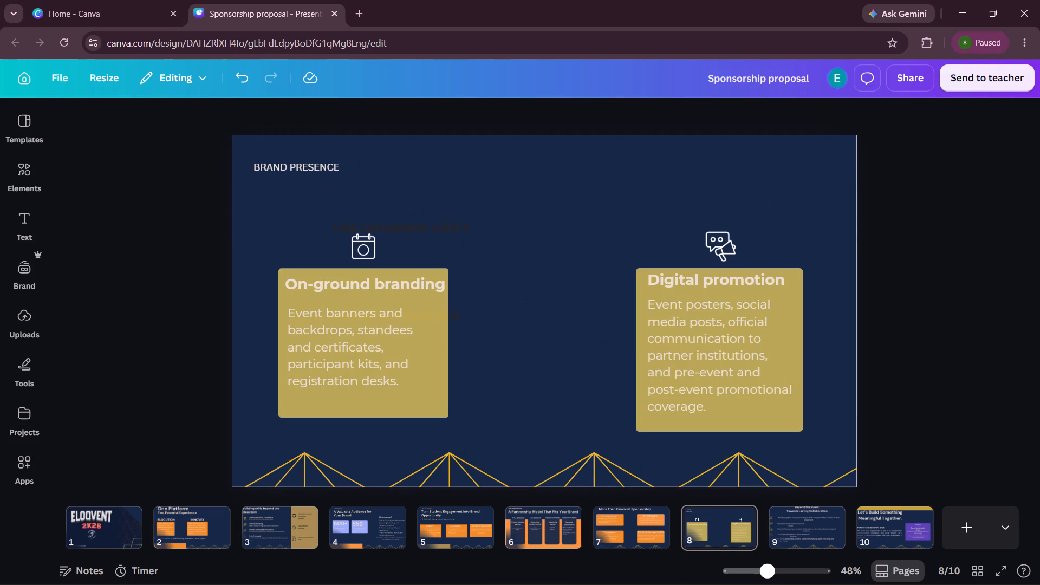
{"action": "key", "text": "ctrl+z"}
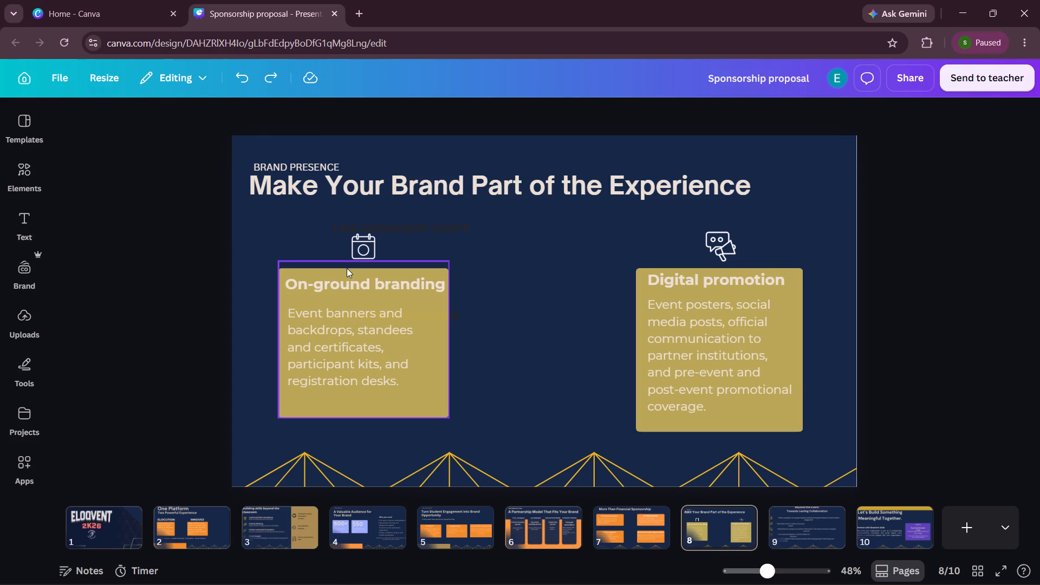
Delete the leftover placeholder texts "Avoid too much text" and "Use consistent colors" from slide 8's layers.
{"action": "key", "text": "alt+1"}
{"action": "scroll", "coordinate": [180, 321], "scroll_direction": "down", "scroll_amount": 5}
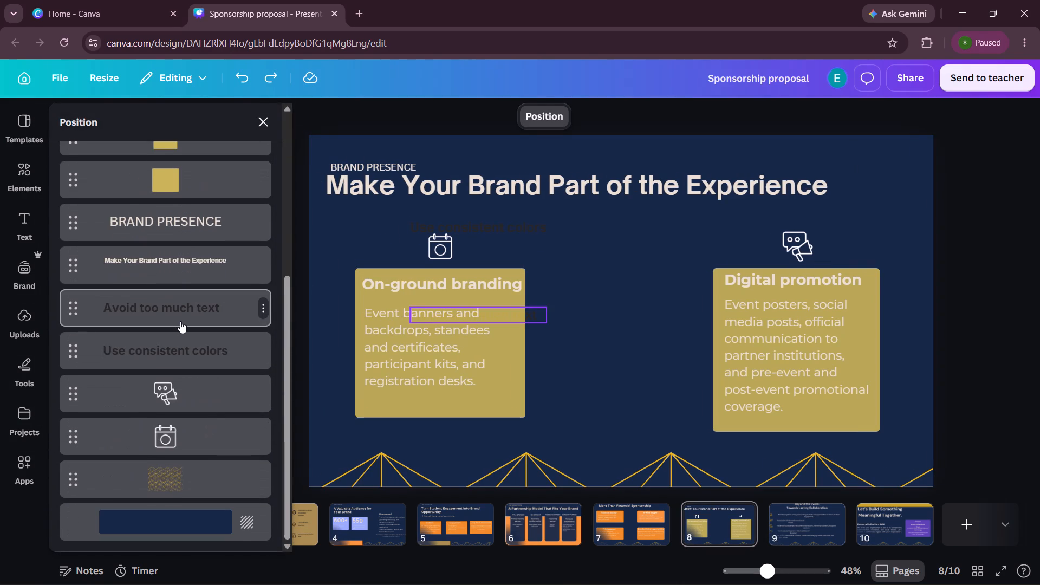
{"action": "left_click", "coordinate": [180, 321]}
{"action": "key", "text": "Delete"}
{"action": "left_click", "coordinate": [190, 352]}
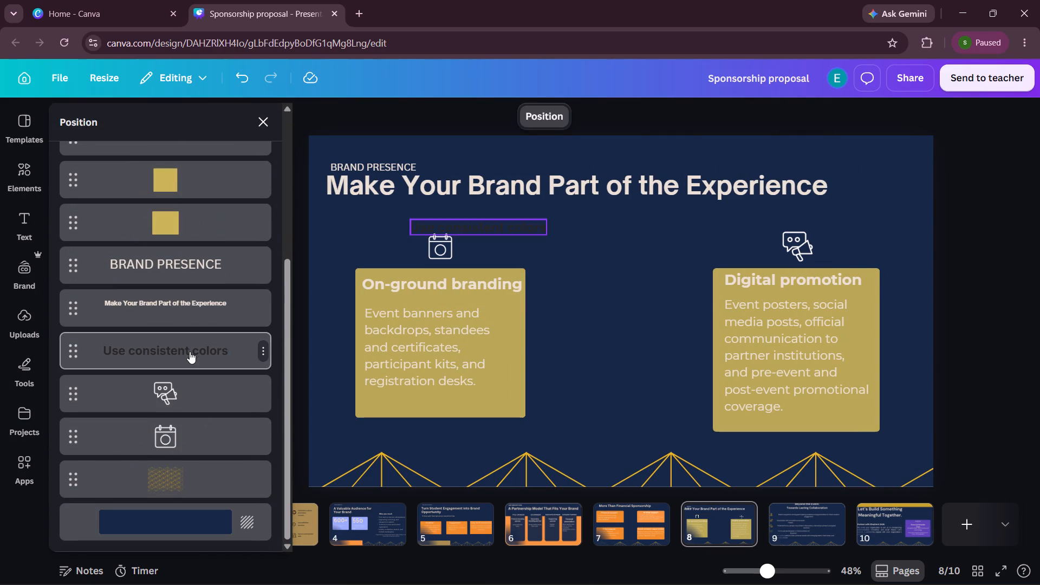
{"action": "key", "text": "Delete"}
{"action": "scroll", "coordinate": [191, 352], "scroll_direction": "down", "scroll_amount": 5}
{"action": "scroll", "coordinate": [191, 352], "scroll_direction": "up", "scroll_amount": 8}
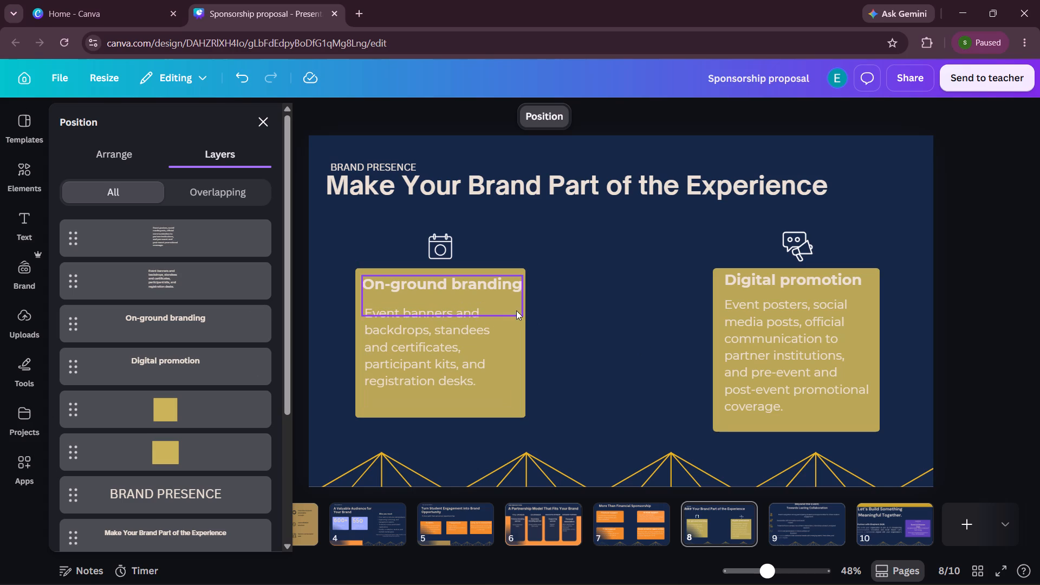
Recolour the "On-ground branding" and "Digital promotion" cards with the darker of the design's two orange shades.
{"action": "left_click", "coordinate": [518, 272]}
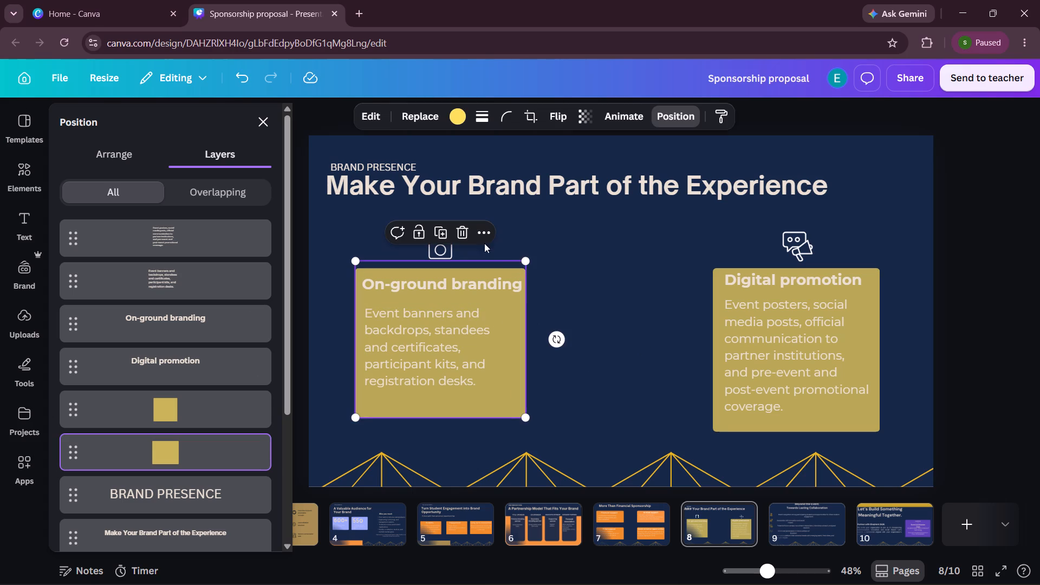
{"action": "left_click", "coordinate": [430, 116]}
{"action": "left_click", "coordinate": [433, 115]}
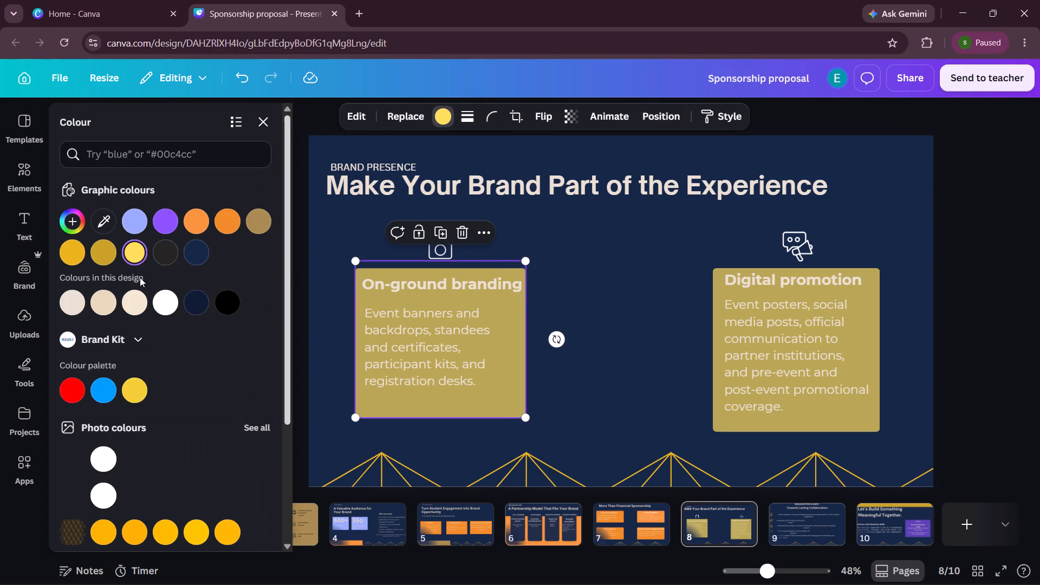
{"action": "left_click", "coordinate": [193, 223]}
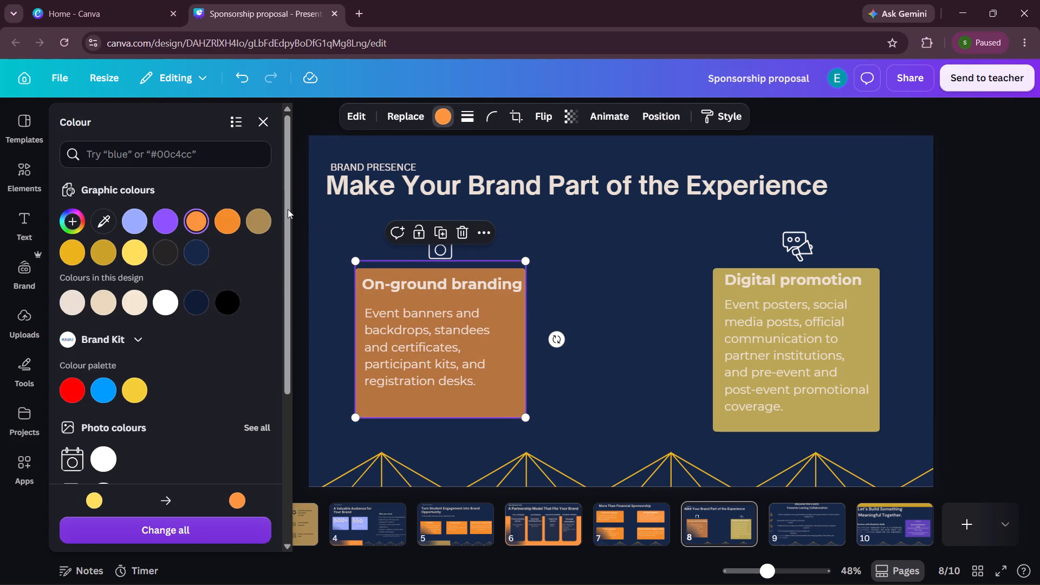
{"action": "left_click", "coordinate": [238, 219]}
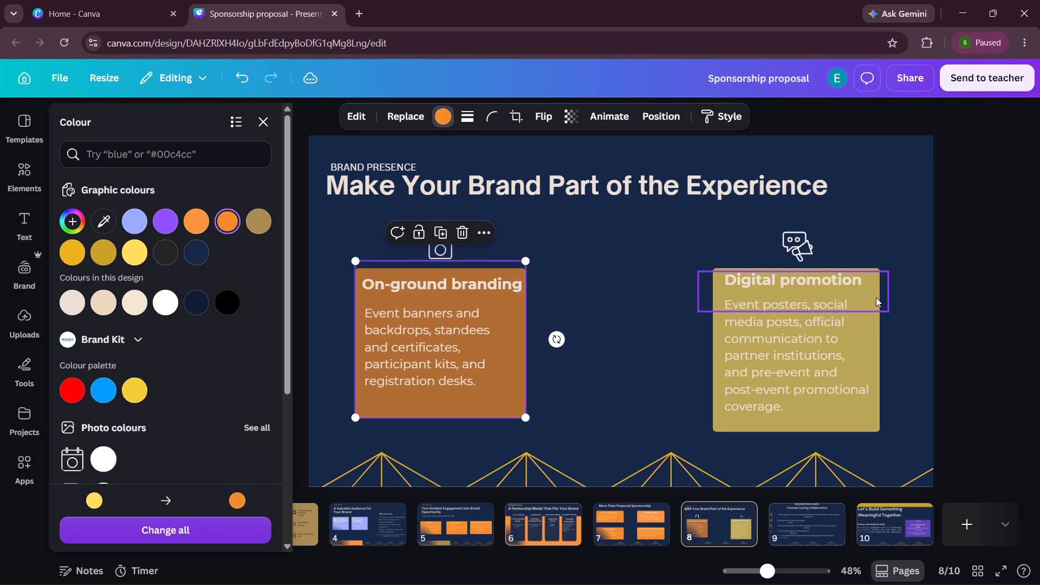
{"action": "left_click", "coordinate": [872, 267]}
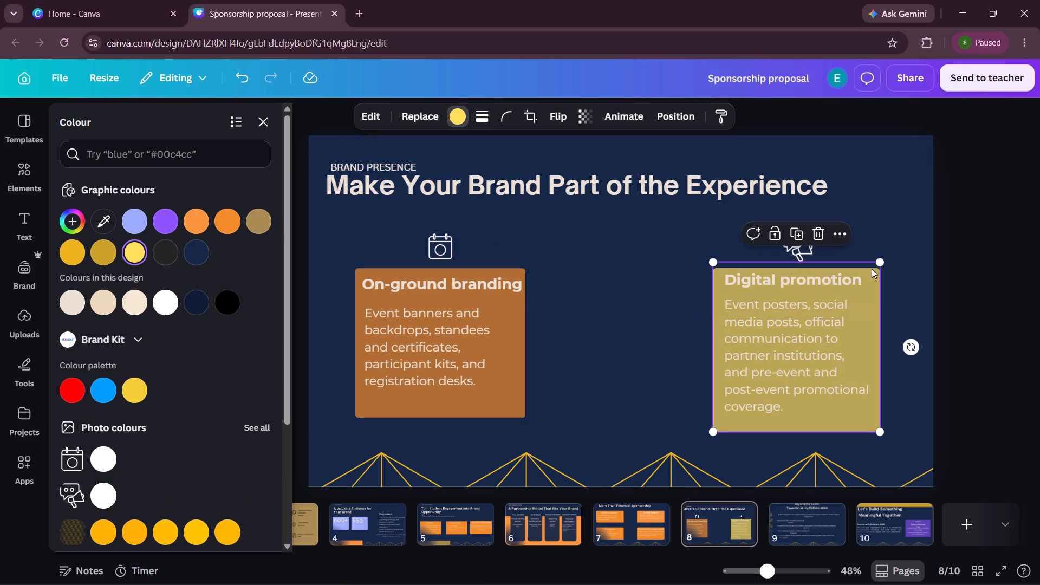
{"action": "left_click", "coordinate": [228, 221]}
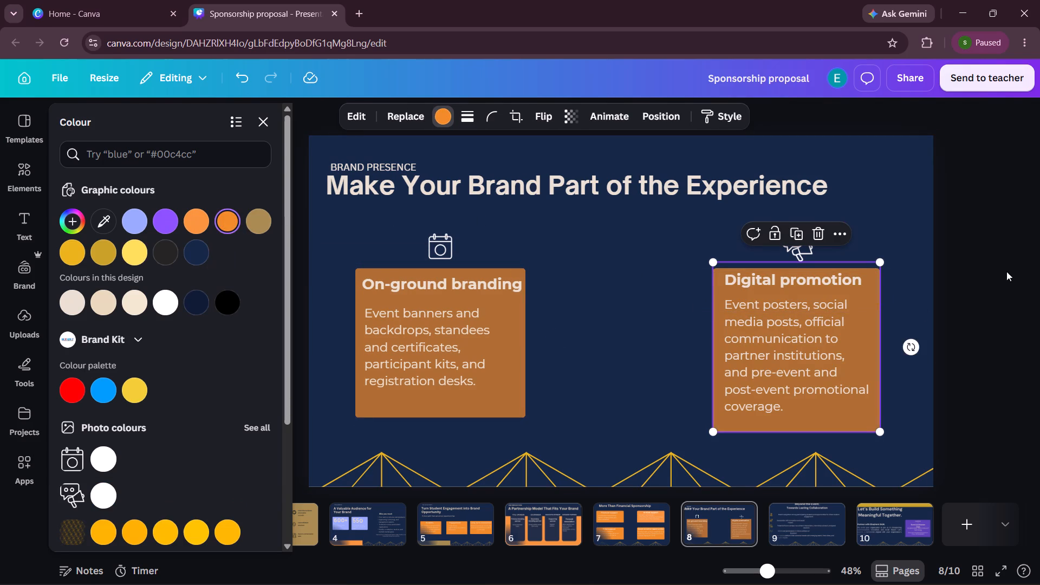
{"action": "left_click", "coordinate": [998, 268]}
{"action": "left_click", "coordinate": [997, 262]}
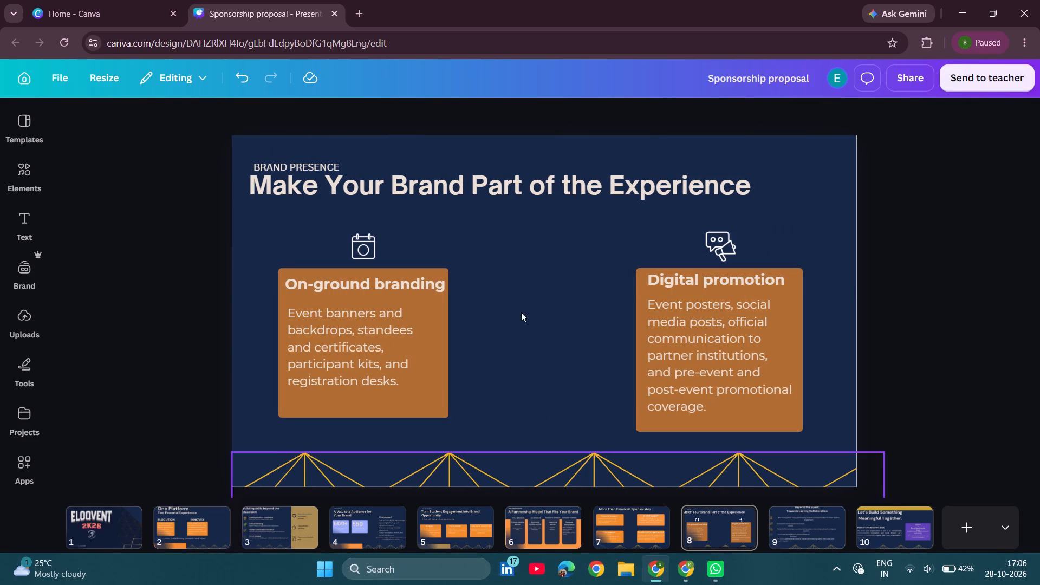
Set the slide title and the "BRAND PRESENCE" label to beige #E8D8BC.
{"action": "left_click", "coordinate": [412, 200]}
{"action": "left_click", "coordinate": [421, 120]}
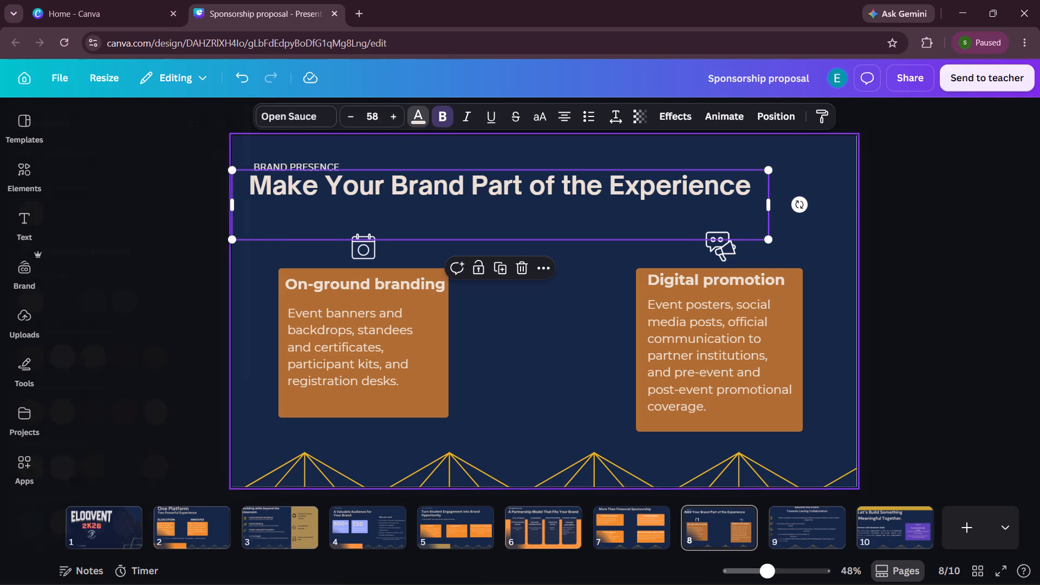
{"action": "left_click", "coordinate": [69, 233]}
{"action": "left_click", "coordinate": [69, 239]}
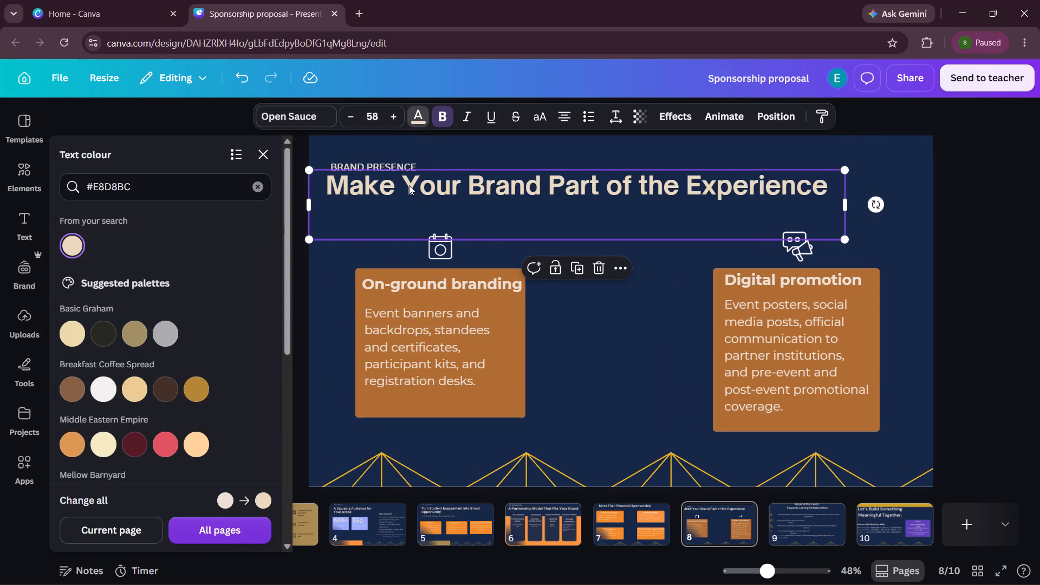
{"action": "left_click", "coordinate": [388, 166]}
{"action": "left_click", "coordinate": [68, 244]}
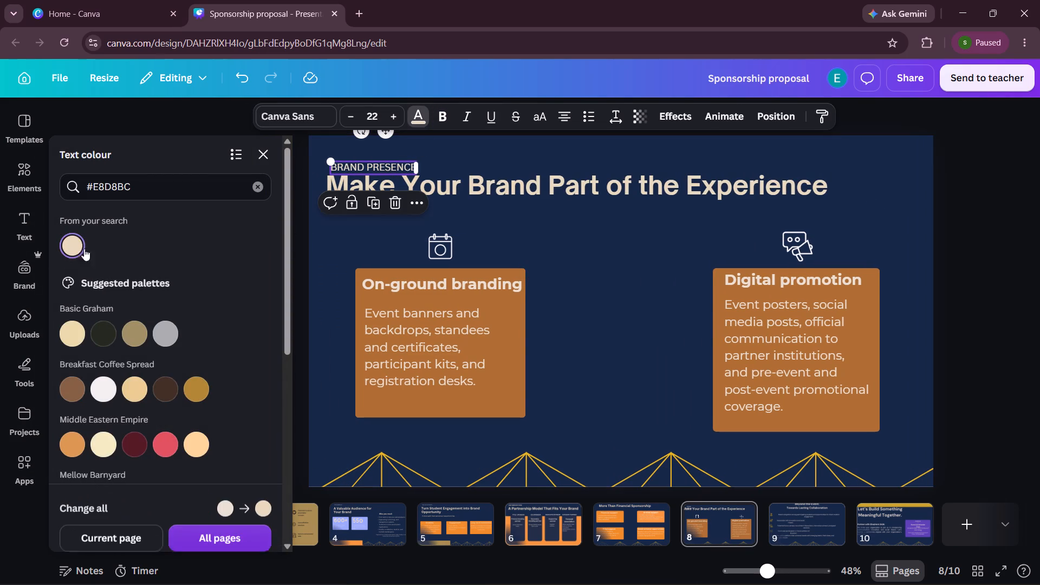
Apply beige #E8D8BC to the headings and descriptions of the "On-ground branding" and "Digital promotion" cards.
{"action": "left_click", "coordinate": [476, 281]}
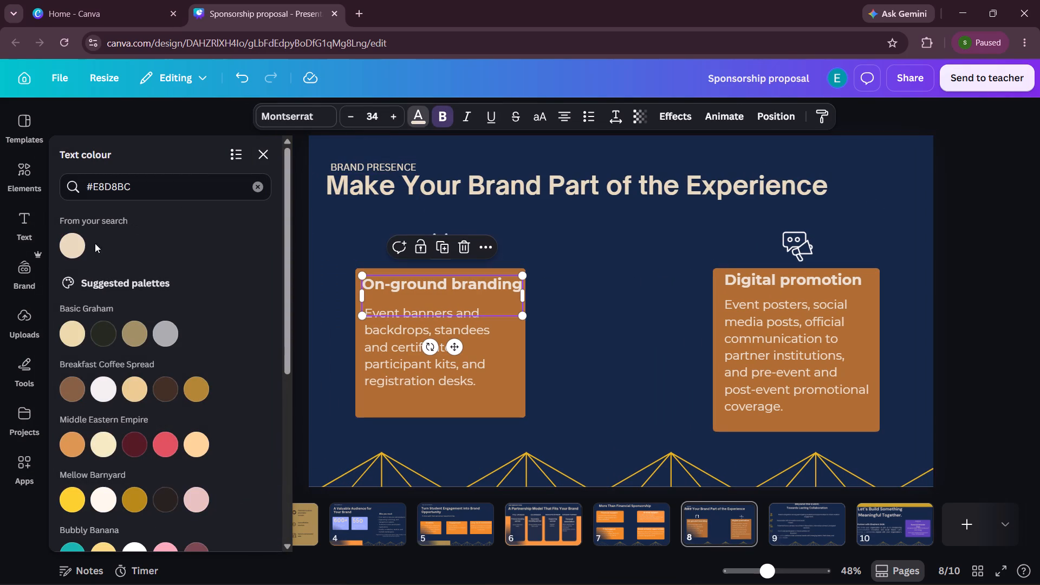
{"action": "left_click", "coordinate": [74, 245]}
{"action": "left_click", "coordinate": [791, 278]}
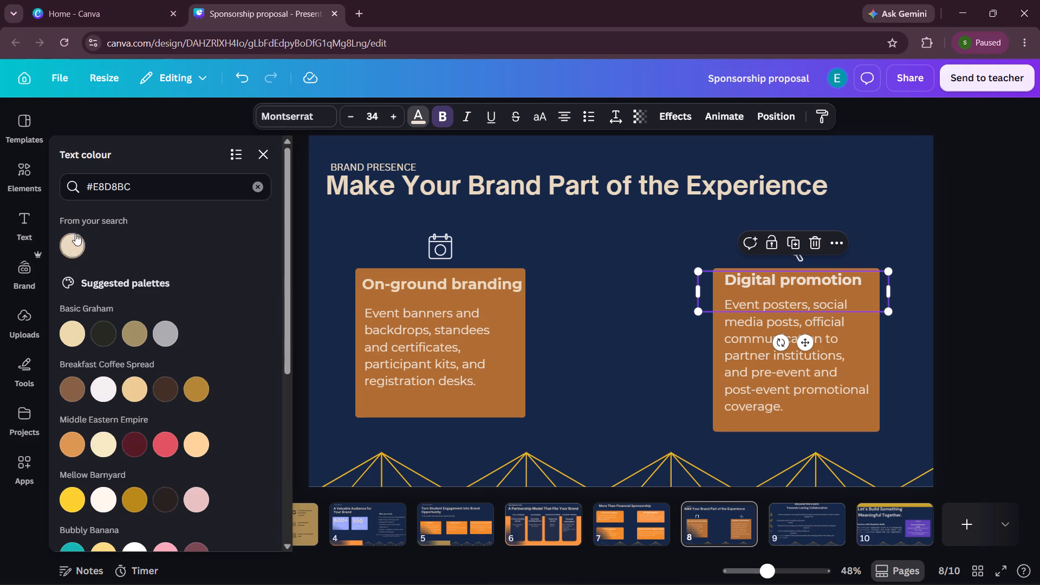
{"action": "left_click", "coordinate": [77, 243]}
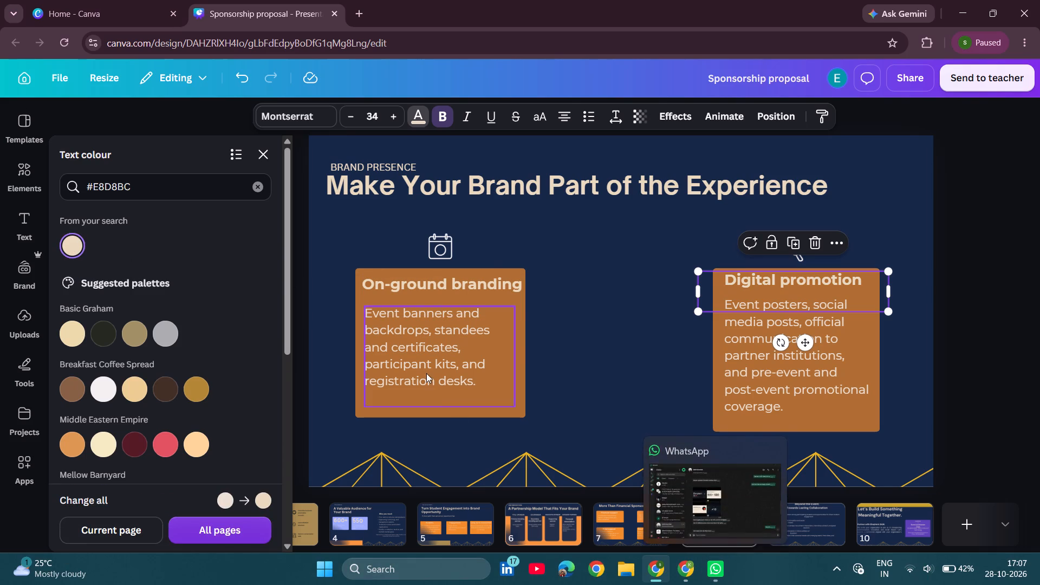
{"action": "left_click", "coordinate": [426, 373]}
{"action": "left_click", "coordinate": [79, 245]}
{"action": "left_click", "coordinate": [782, 361]}
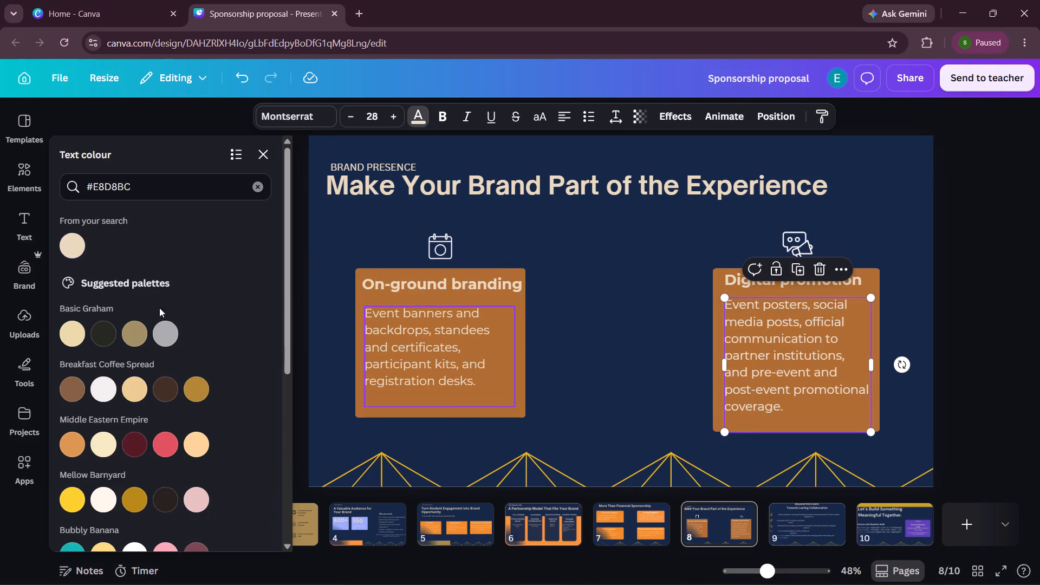
{"action": "left_click", "coordinate": [76, 246]}
{"action": "left_click", "coordinate": [961, 274]}
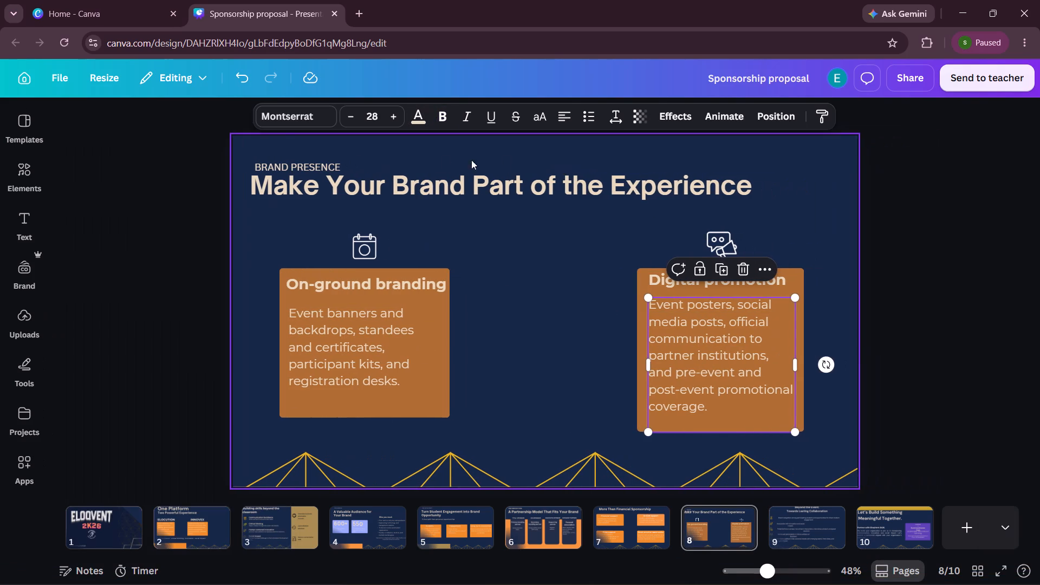
Move the title "Make Your Brand Part of the Experience" slightly down, away from the "BRAND PRESENCE" label.
{"action": "left_click", "coordinate": [370, 178]}
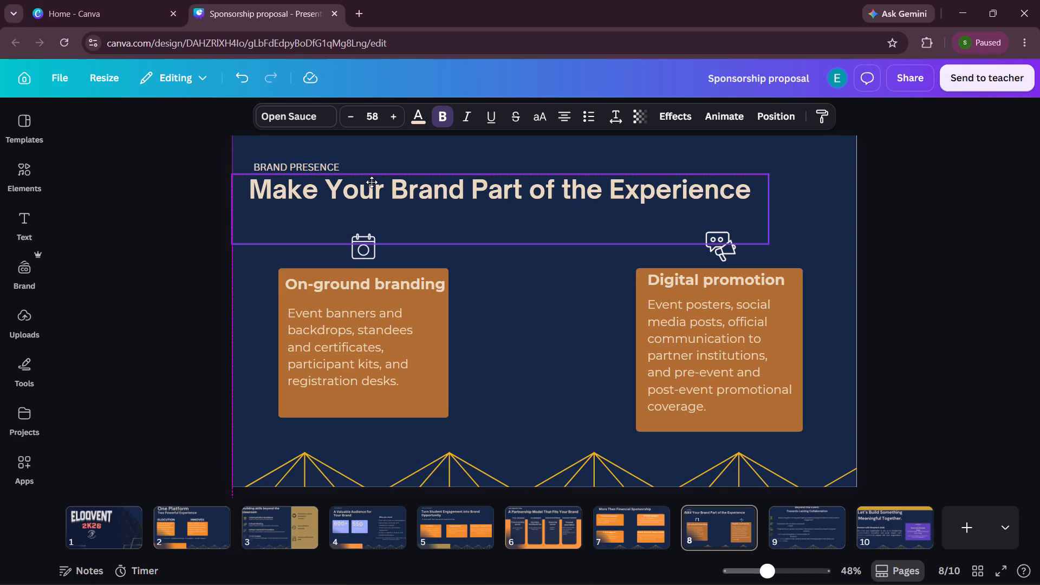
{"action": "left_click", "coordinate": [995, 231]}
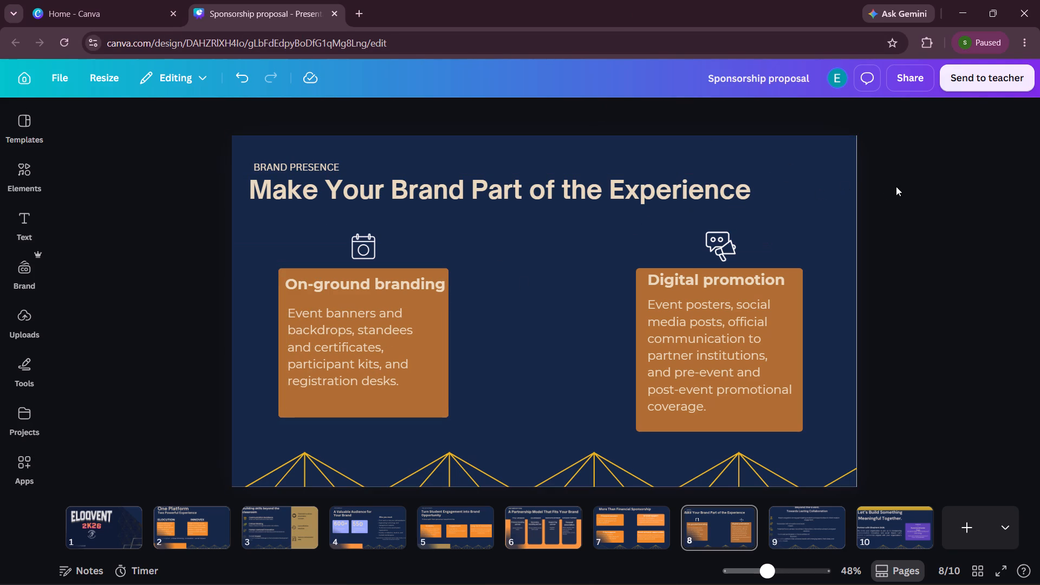
Move the calendar and megaphone icons slightly down towards their cards, level with each other.
{"action": "left_click", "coordinate": [377, 248]}
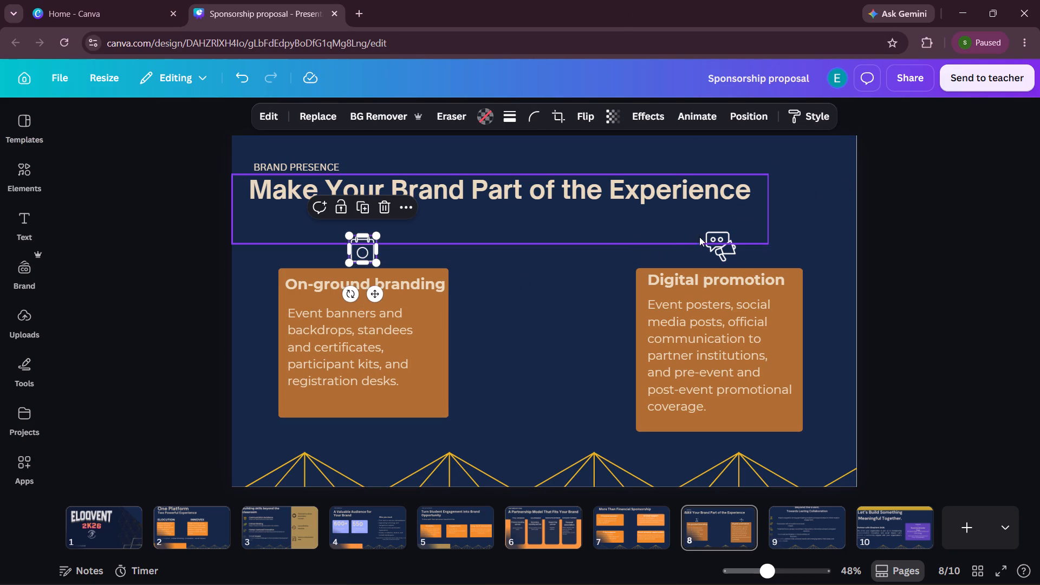
{"action": "left_click", "coordinate": [720, 250]}
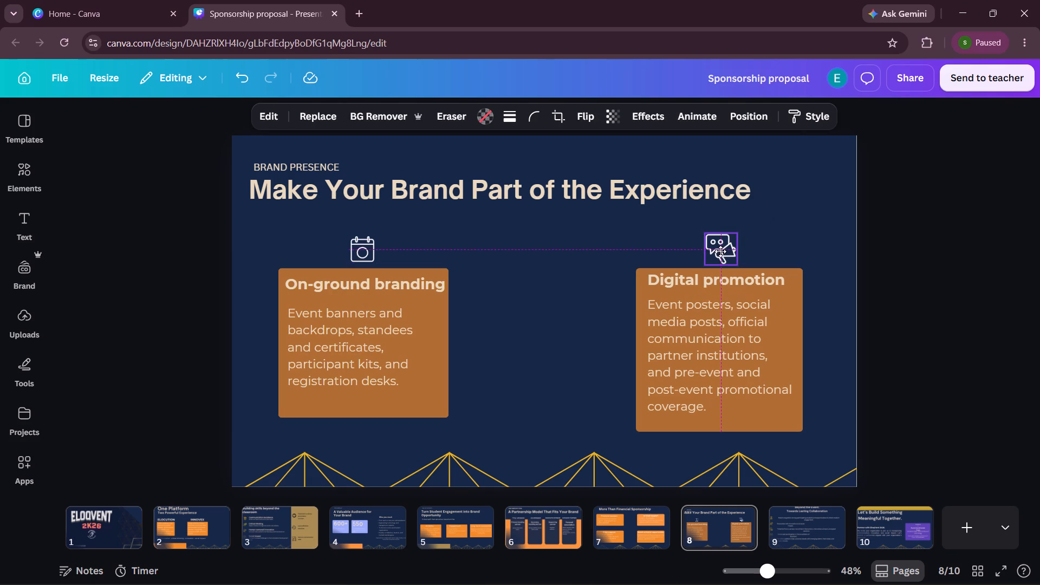
{"action": "left_click", "coordinate": [920, 242]}
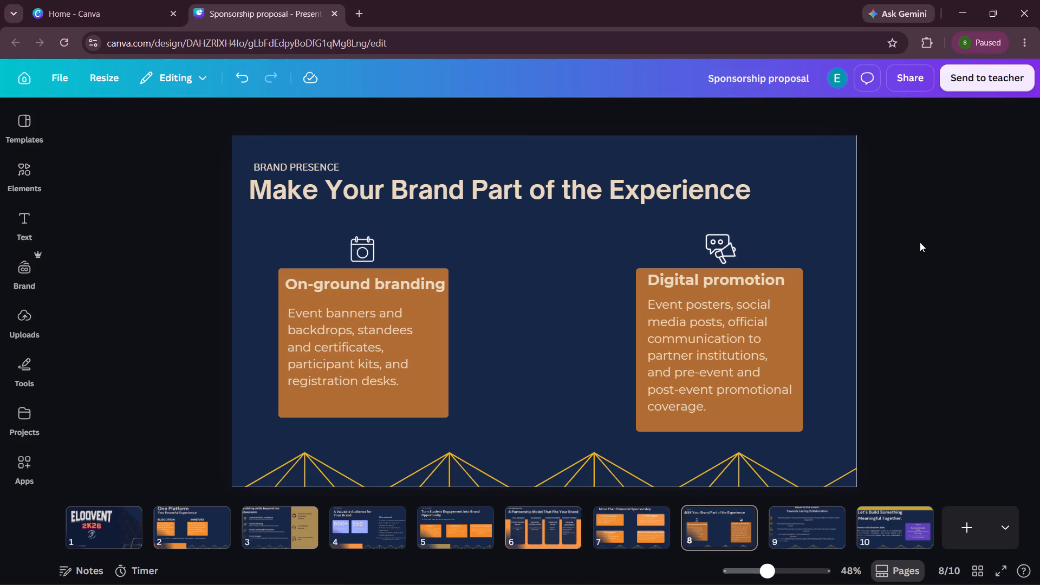
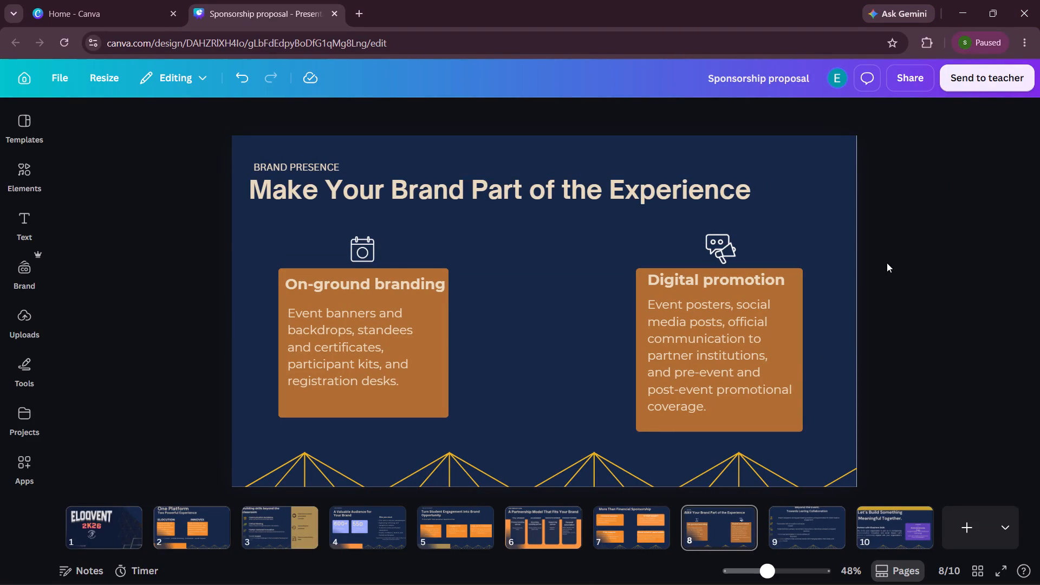
Nudge the calendar icon slightly left and up above the "On-ground branding" card.
{"action": "left_click", "coordinate": [710, 251]}
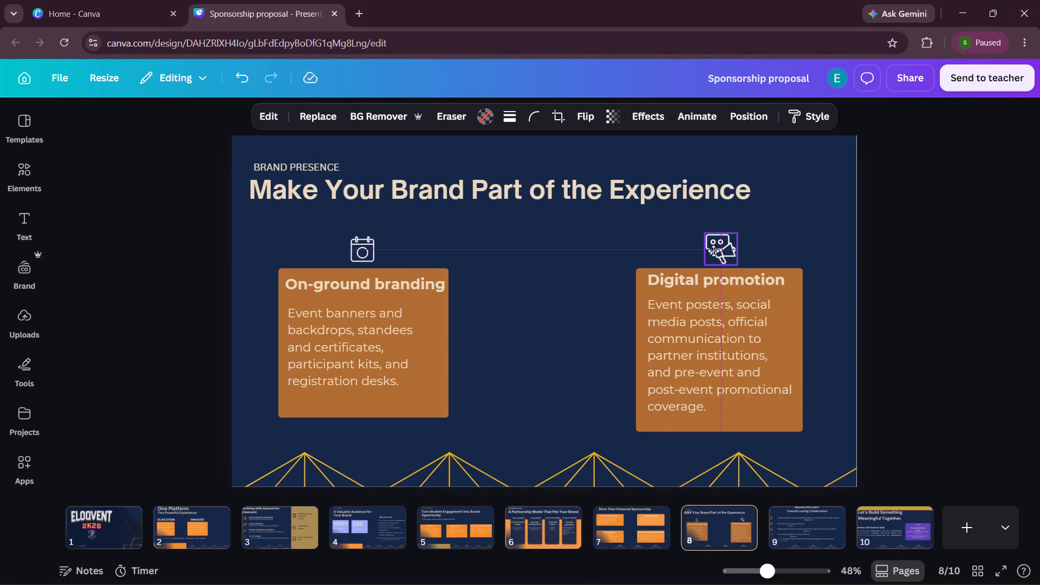
{"action": "left_click", "coordinate": [368, 257]}
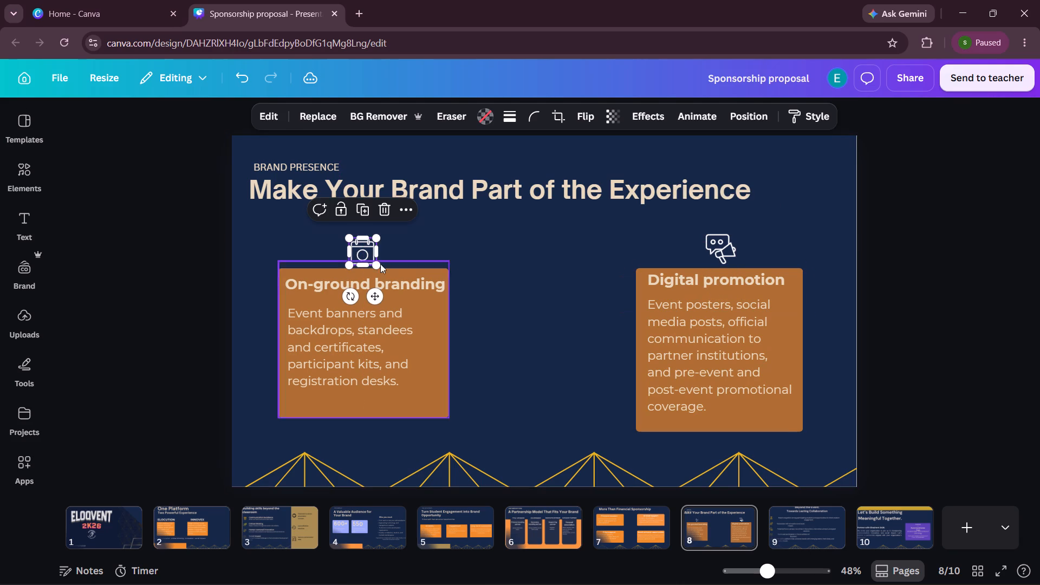
{"action": "key", "text": "Up"}
{"action": "key", "text": "Up"}
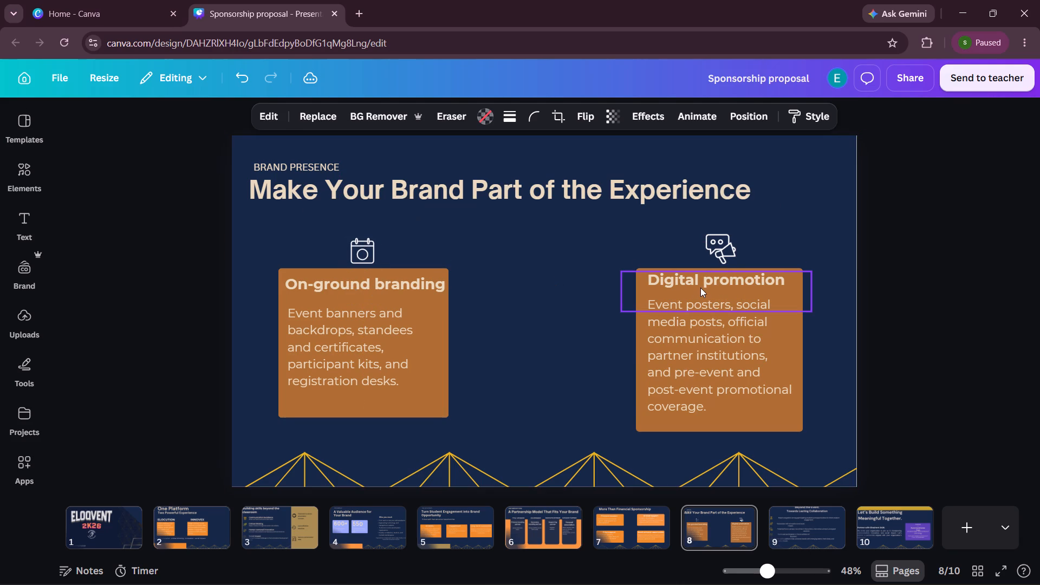
{"action": "key", "text": "Left"}
{"action": "key", "text": "Left"}
{"action": "key", "text": "Left"}
{"action": "key", "text": "Left"}
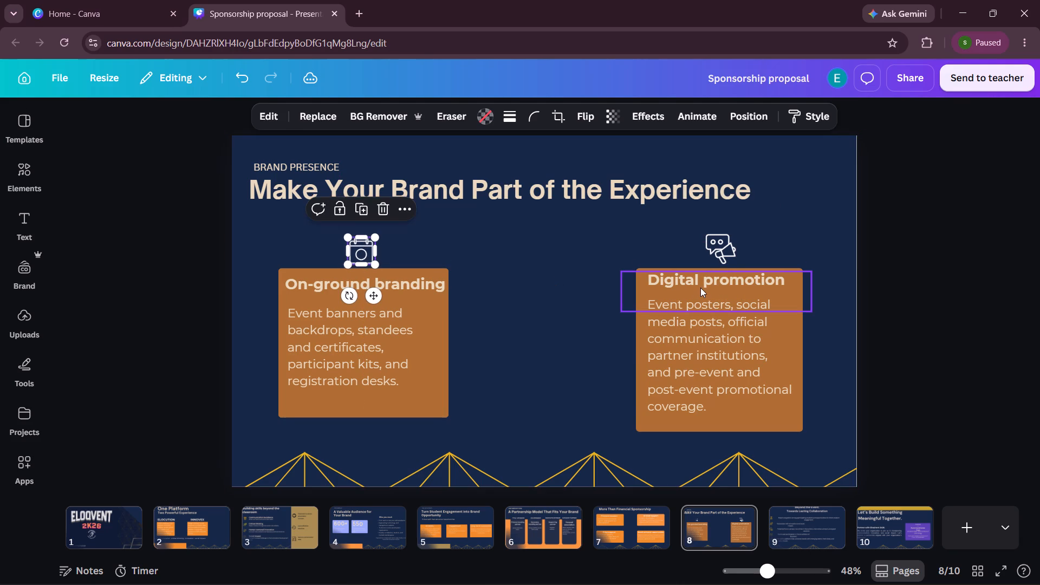
{"action": "double_click", "coordinate": [925, 266]}
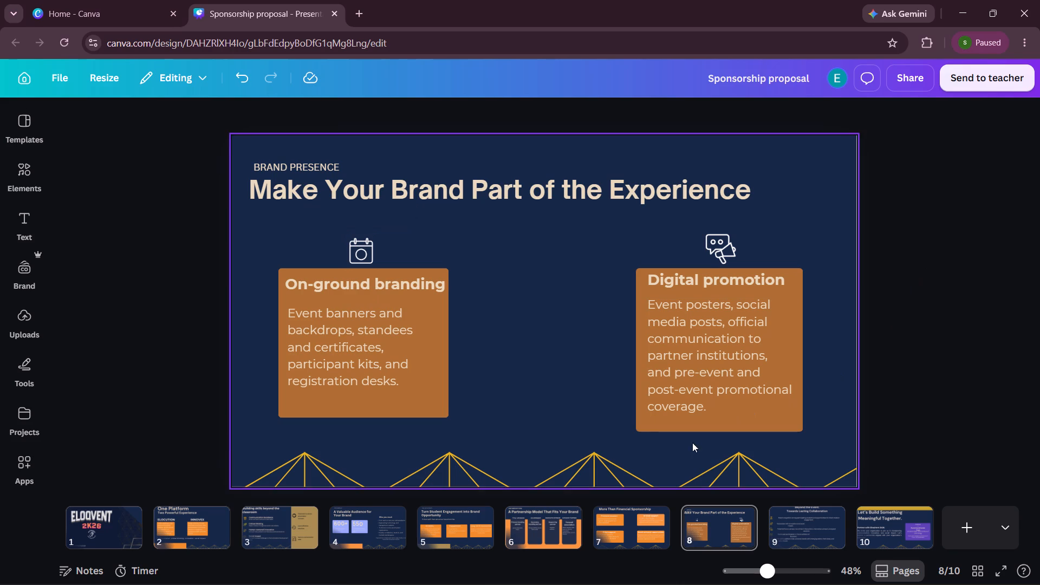
{"action": "left_click", "coordinate": [677, 472]}
{"action": "left_click", "coordinate": [985, 209]}
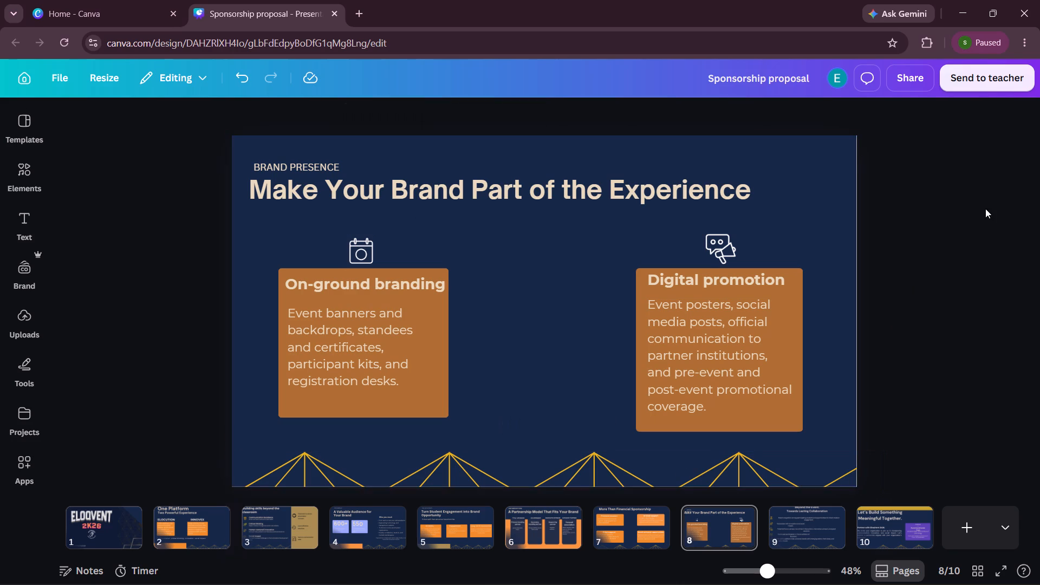
On slide 9, widen the "Beyond the Event. Towards Lasting Collaboration" title box to about 1440 px and centre it horizontally on the page.
{"action": "left_click", "coordinate": [795, 523]}
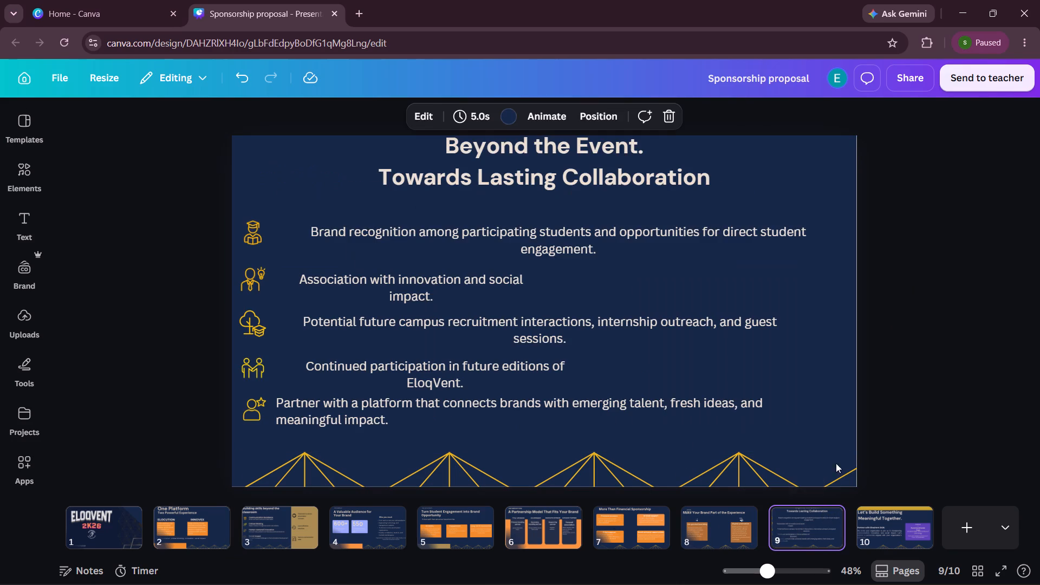
{"action": "left_click", "coordinate": [570, 170]}
{"action": "left_click_drag", "start_coordinate": [361, 178], "coordinate": [340, 178]}
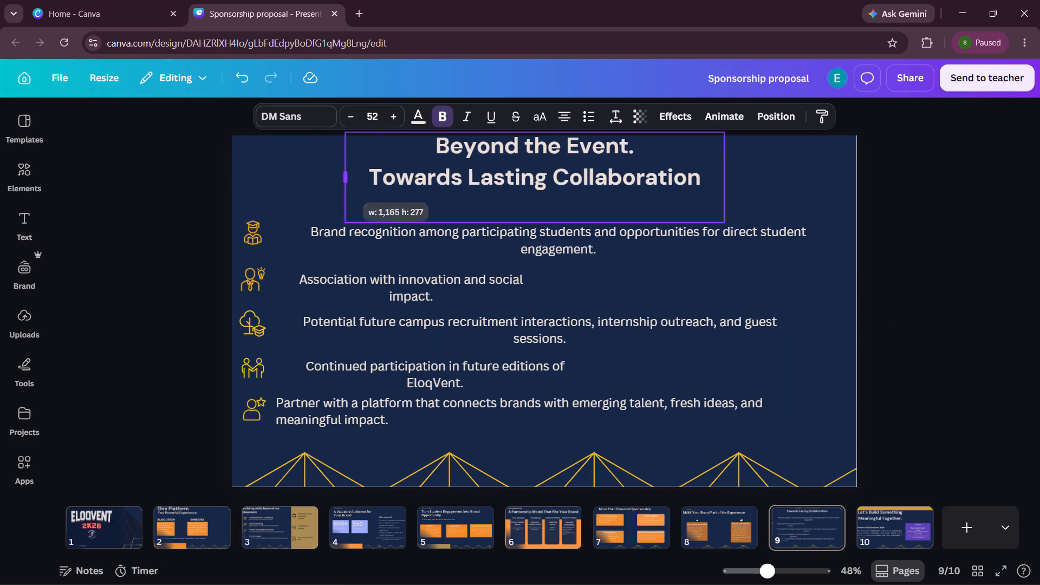
{"action": "left_click_drag", "start_coordinate": [340, 178], "coordinate": [202, 177]}
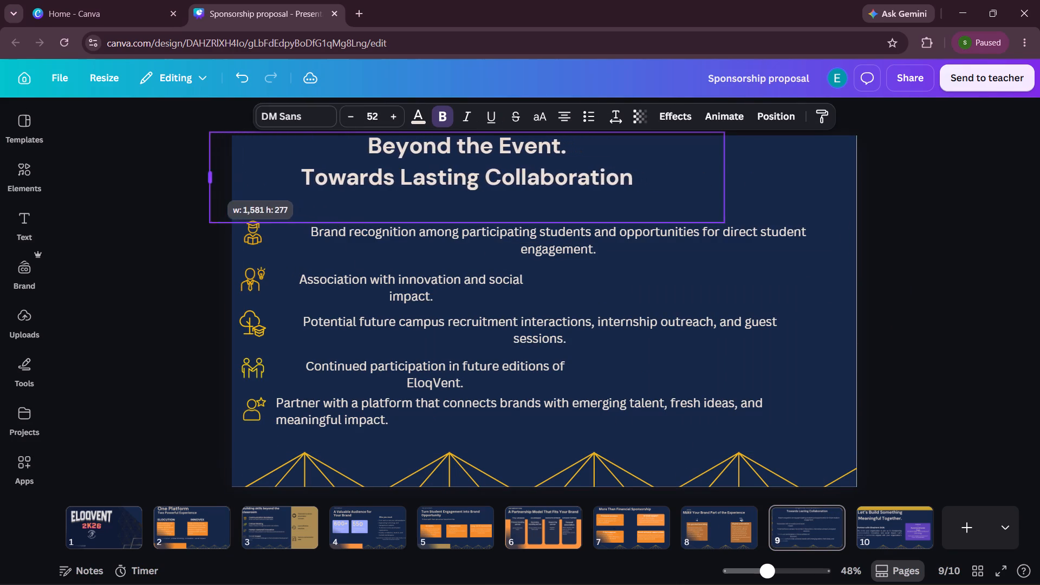
{"action": "left_click_drag", "start_coordinate": [202, 177], "coordinate": [275, 161]}
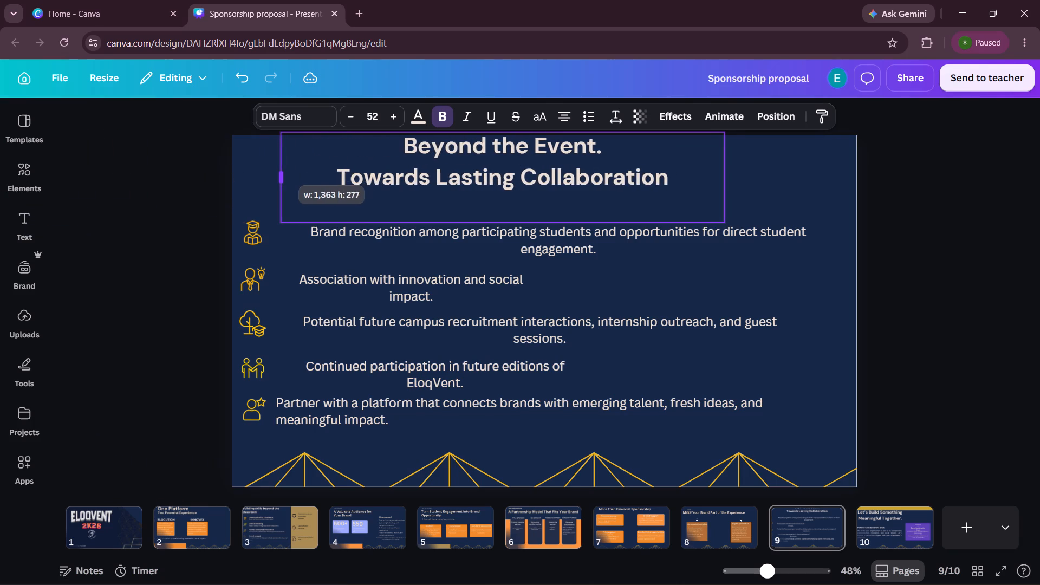
{"action": "left_click_drag", "start_coordinate": [275, 161], "coordinate": [278, 161]}
{"action": "left_click_drag", "start_coordinate": [733, 175], "coordinate": [1039, 173]}
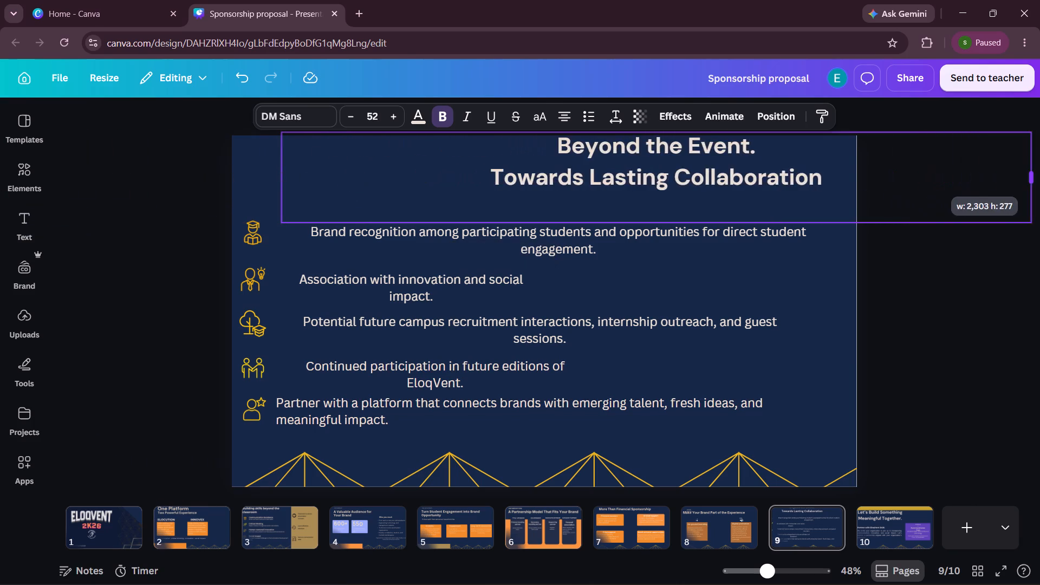
{"action": "left_click_drag", "start_coordinate": [1039, 173], "coordinate": [746, 146]}
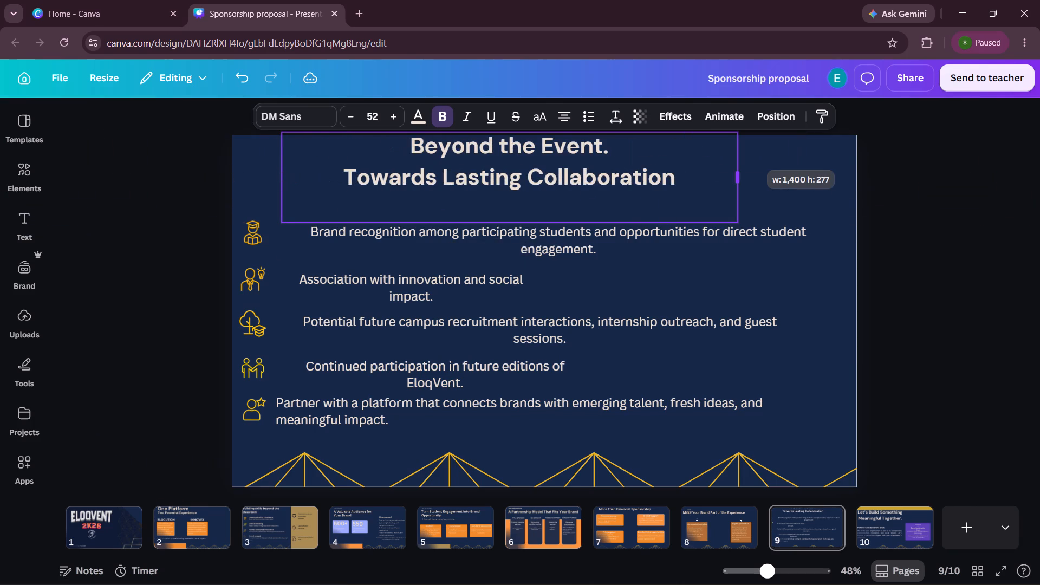
{"action": "left_click_drag", "start_coordinate": [746, 146], "coordinate": [758, 146]}
{"action": "left_click", "coordinate": [757, 115]}
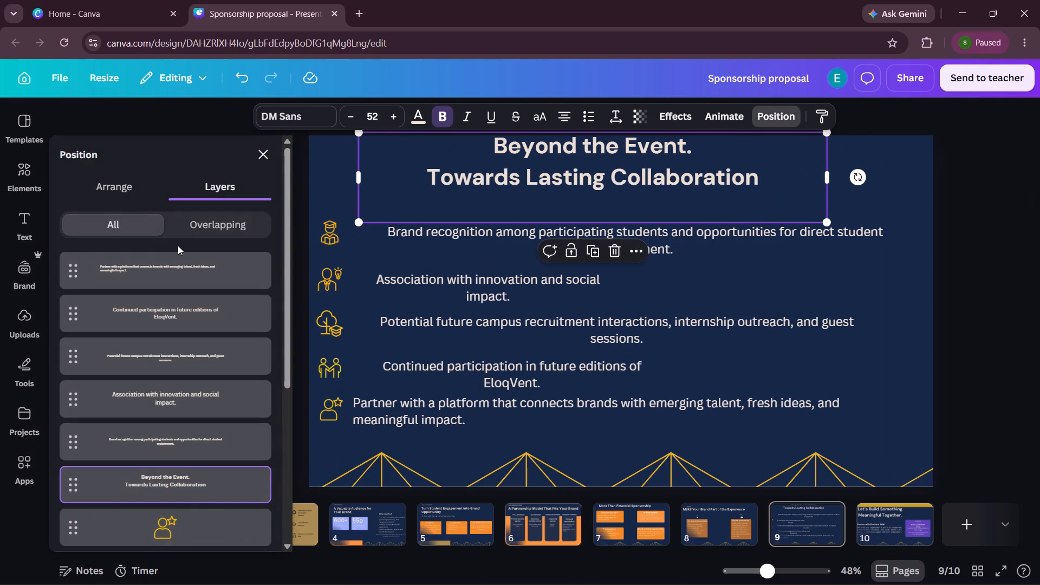
{"action": "left_click", "coordinate": [966, 160]}
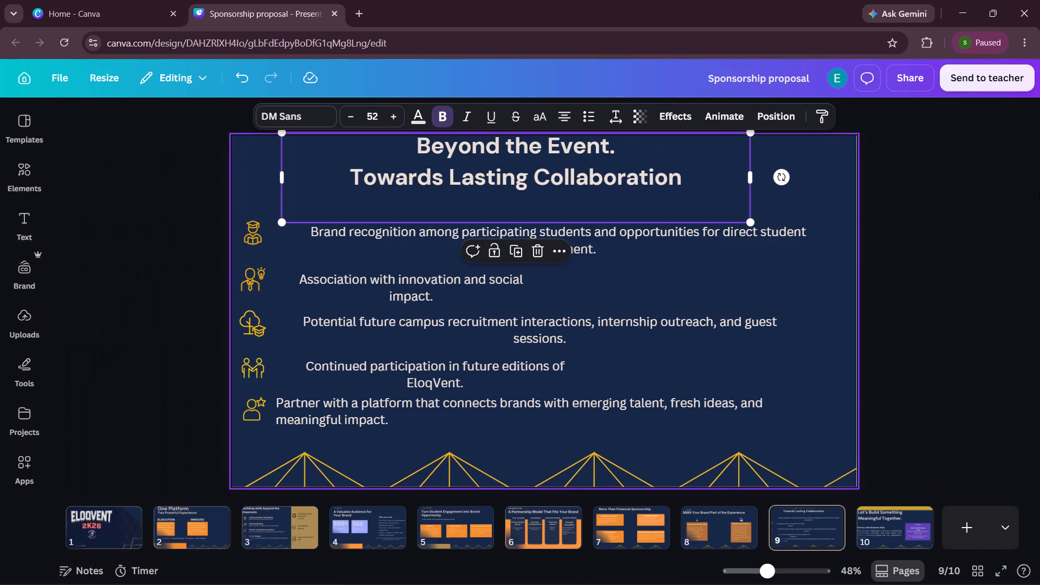
{"action": "left_click", "coordinate": [1036, 187]}
{"action": "left_click", "coordinate": [588, 176]}
{"action": "left_click", "coordinate": [779, 115]}
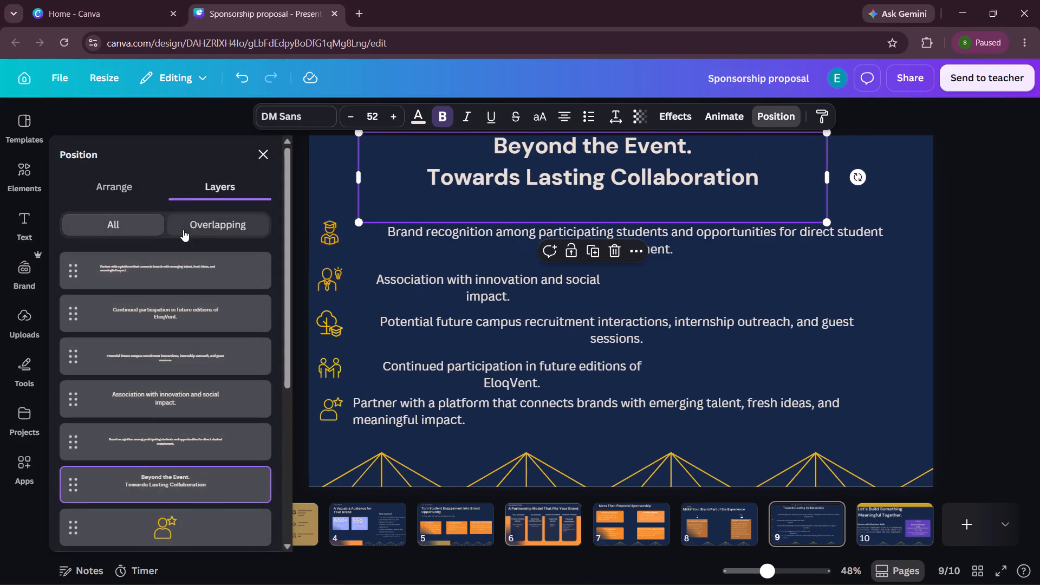
{"action": "left_click", "coordinate": [105, 185]}
{"action": "left_click", "coordinate": [229, 349]}
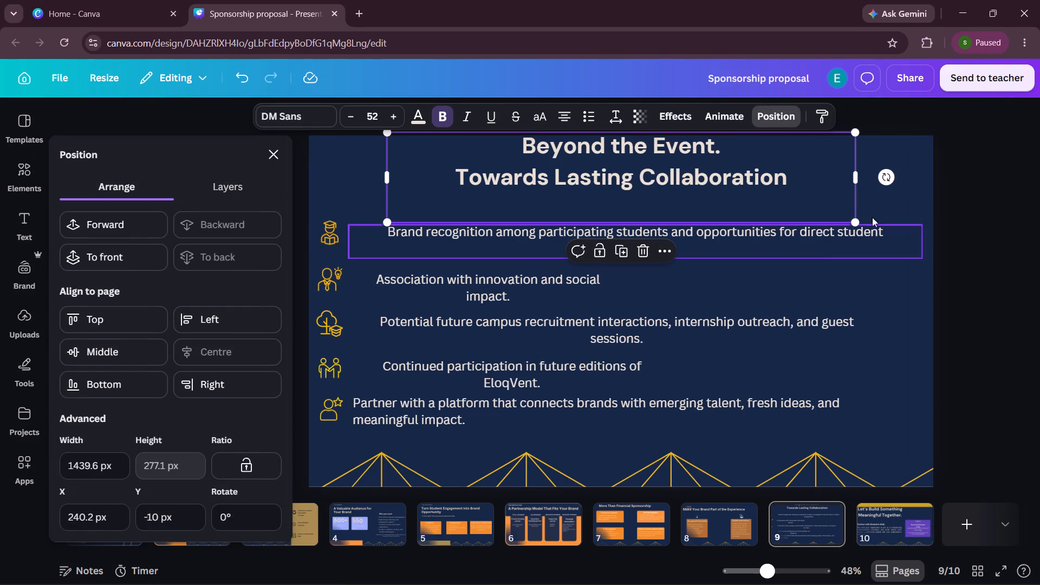
{"action": "double_click", "coordinate": [951, 173]}
Set the slide 9 title's text colour to beige #E8D8BC.
{"action": "left_click", "coordinate": [596, 196]}
{"action": "left_click", "coordinate": [418, 120]}
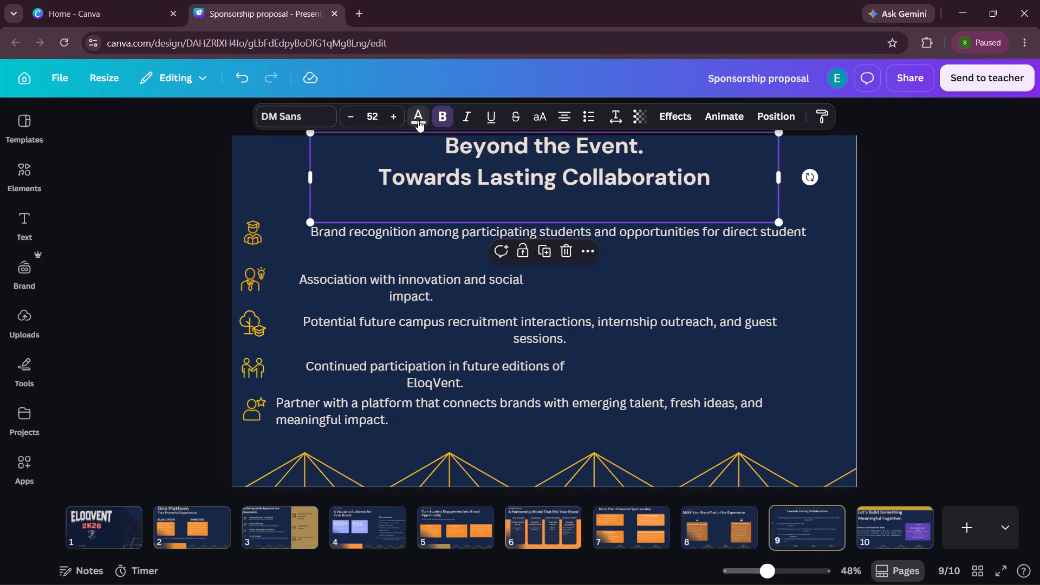
{"action": "left_click", "coordinate": [56, 240]}
{"action": "left_click", "coordinate": [67, 240]}
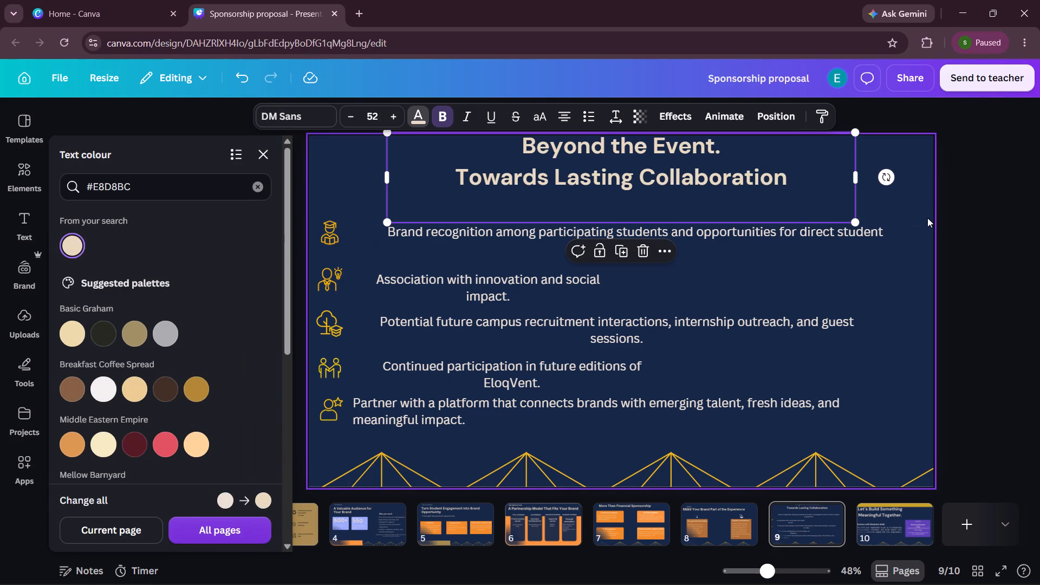
{"action": "left_click", "coordinate": [964, 179]}
{"action": "left_click", "coordinate": [964, 179]}
Widen the "Brand recognition among participating students…" text box until its sentence fits on one line.
{"action": "left_click", "coordinate": [375, 235]}
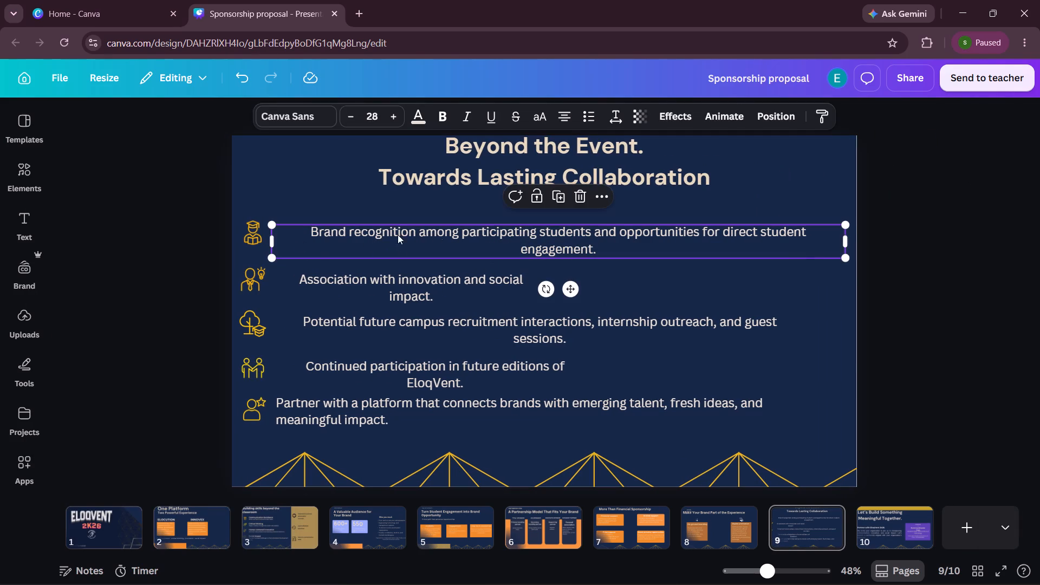
{"action": "left_click_drag", "start_coordinate": [847, 244], "coordinate": [859, 245]}
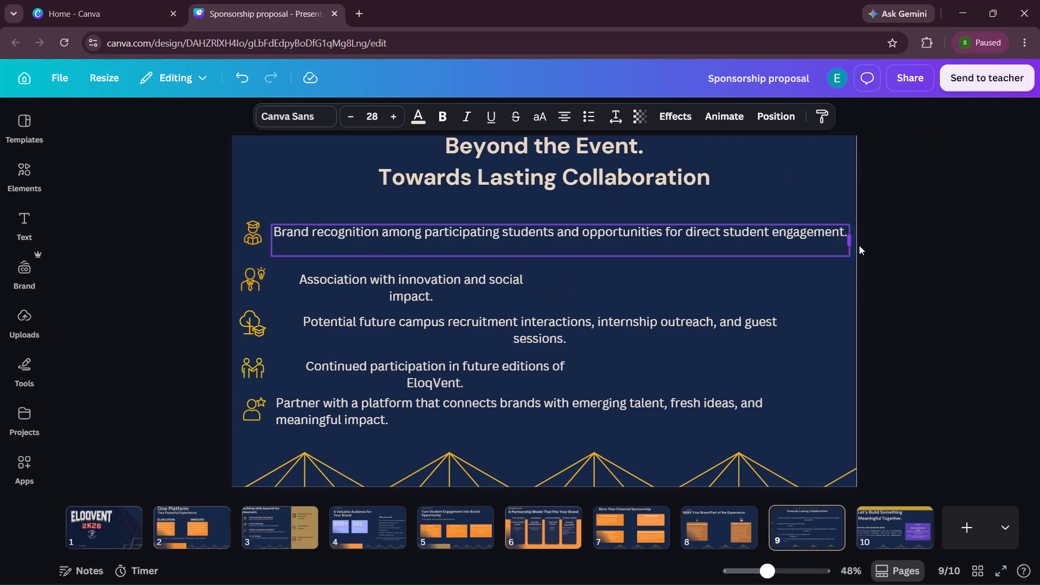
{"action": "left_click_drag", "start_coordinate": [859, 245], "coordinate": [868, 245]}
{"action": "left_click", "coordinate": [1039, 211]}
Apply beige #E8D8BC to all five collaboration points on slide 9.
{"action": "left_click", "coordinate": [535, 248]}
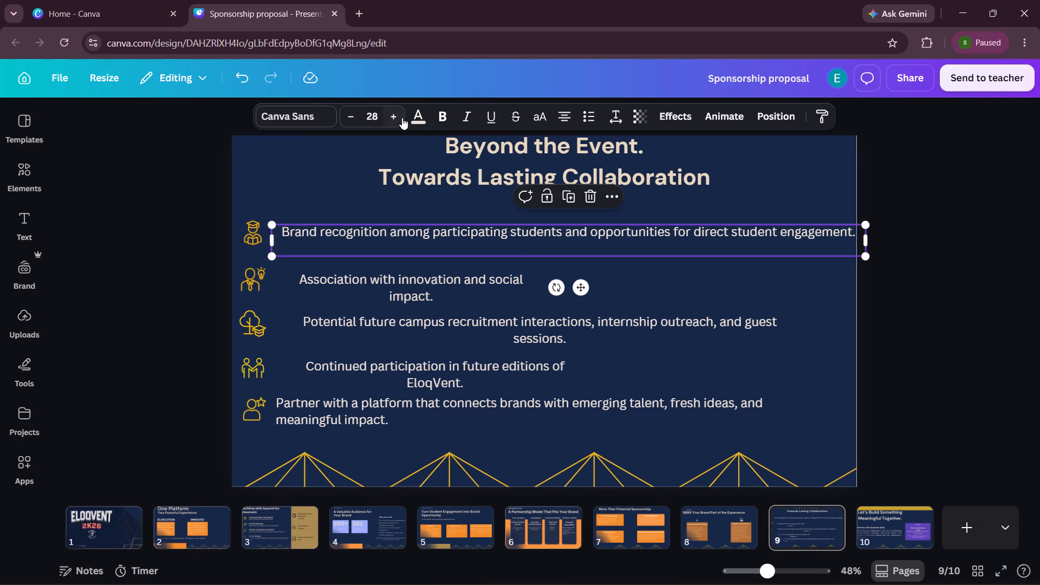
{"action": "left_click", "coordinate": [419, 108]}
{"action": "left_click", "coordinate": [63, 243]}
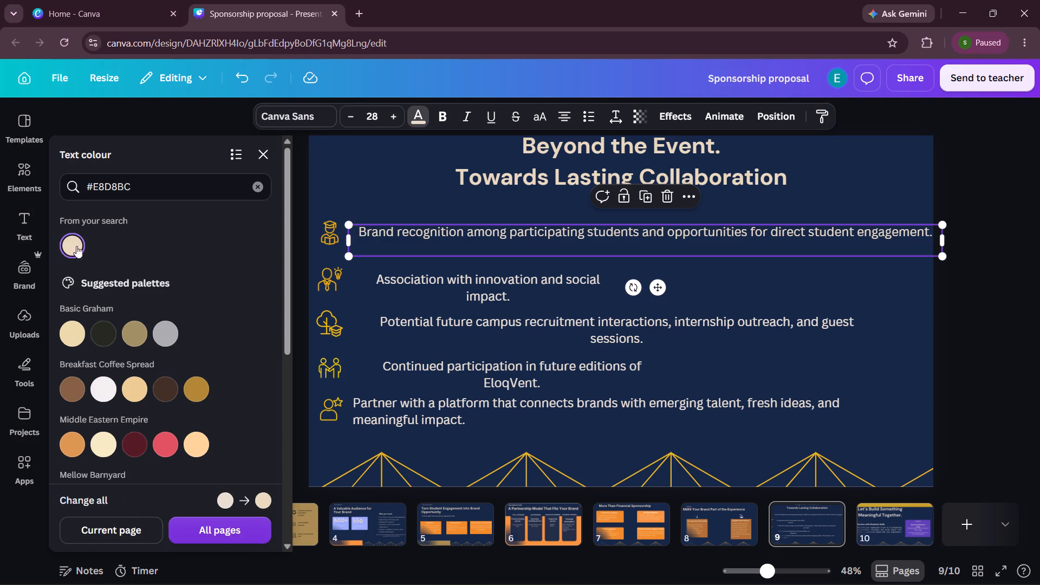
{"action": "left_click", "coordinate": [476, 290]}
{"action": "left_click", "coordinate": [75, 242]}
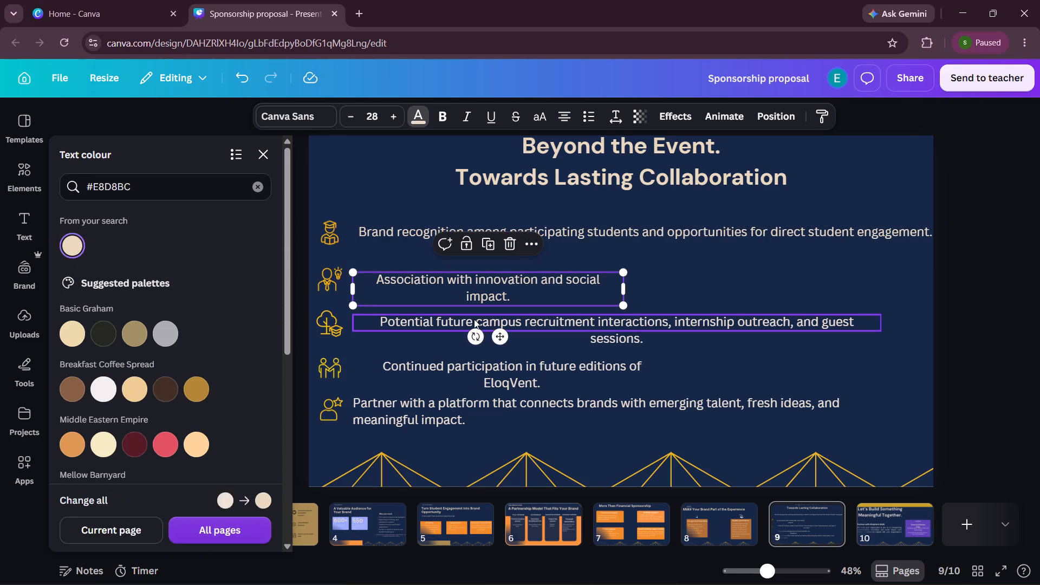
{"action": "left_click", "coordinate": [451, 315]}
{"action": "left_click", "coordinate": [69, 247]}
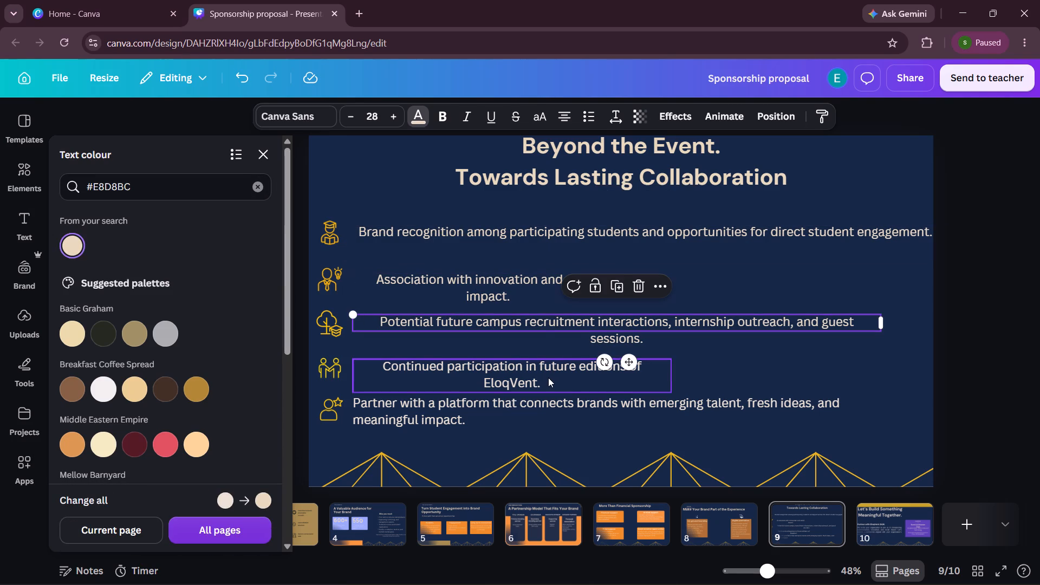
{"action": "left_click", "coordinate": [548, 378]}
{"action": "left_click", "coordinate": [83, 250]}
{"action": "left_click", "coordinate": [454, 407]}
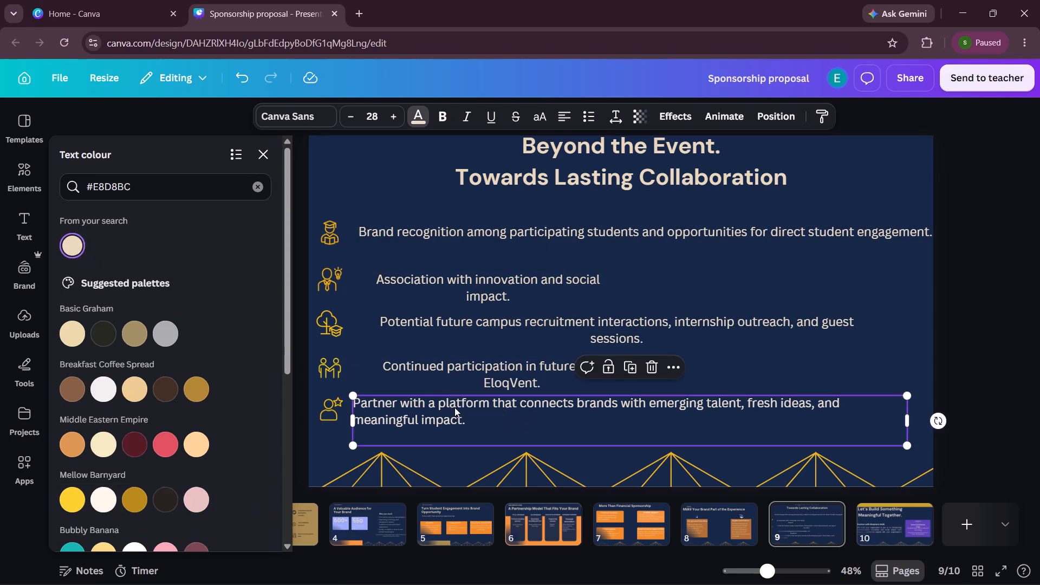
{"action": "left_click", "coordinate": [68, 243]}
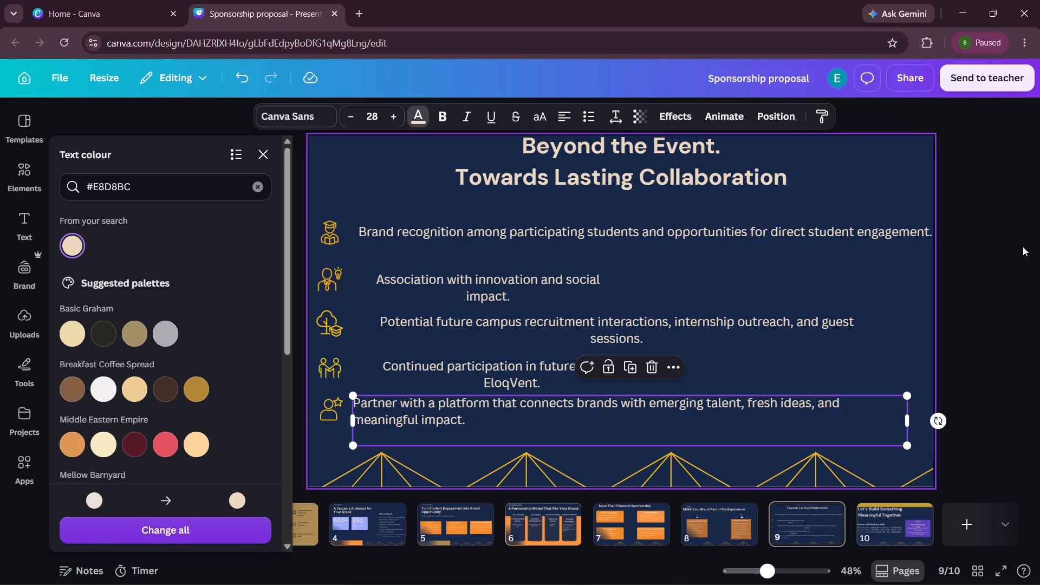
{"action": "triple_click", "coordinate": [1023, 246]}
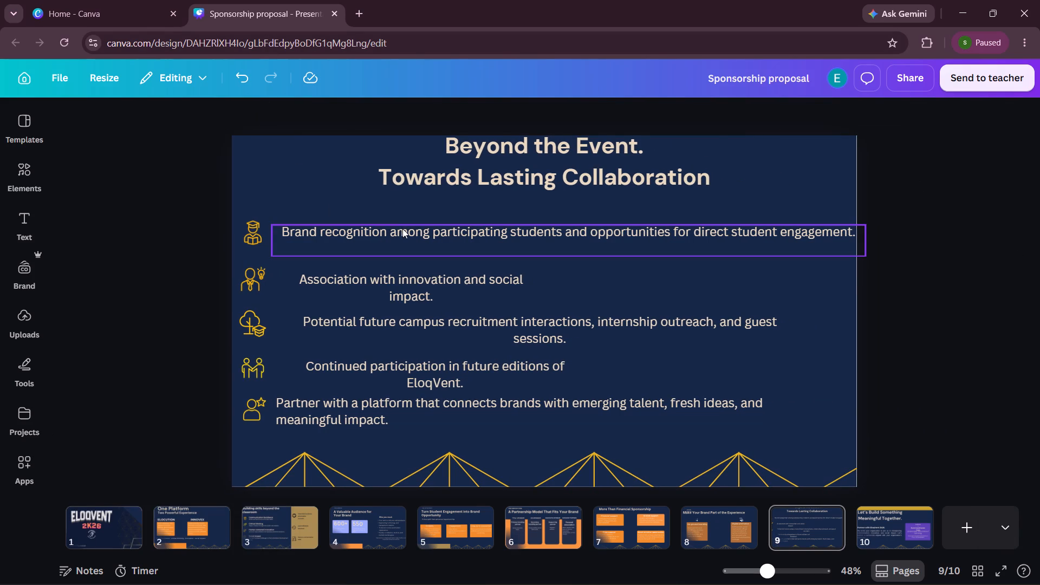
Move the "Brand recognition among participating students…" line slightly left and down, closer to its graduate icon.
{"action": "left_click_drag", "start_coordinate": [402, 229], "coordinate": [399, 232]}
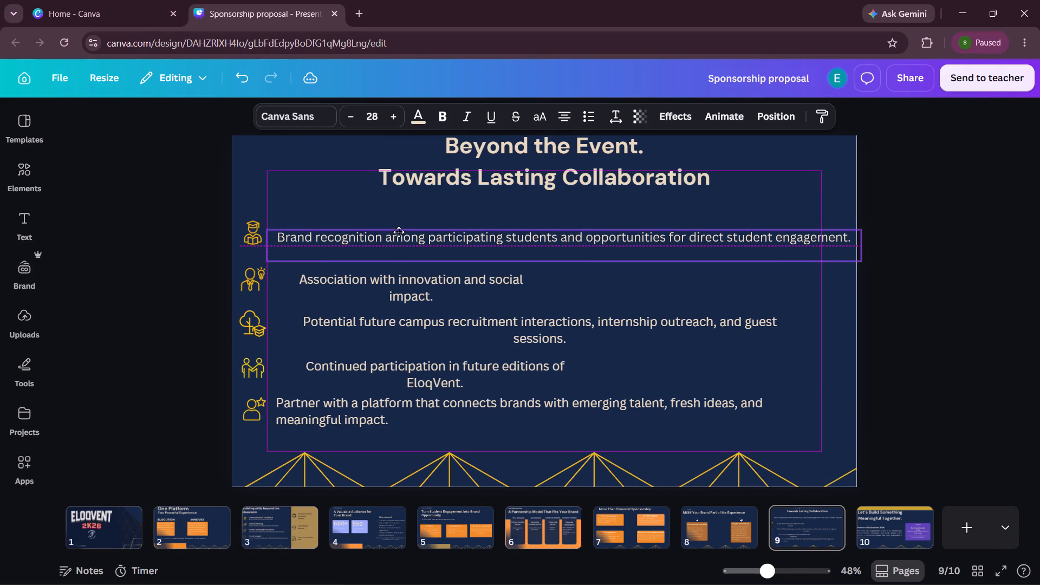
{"action": "left_click_drag", "start_coordinate": [399, 232], "coordinate": [398, 230]}
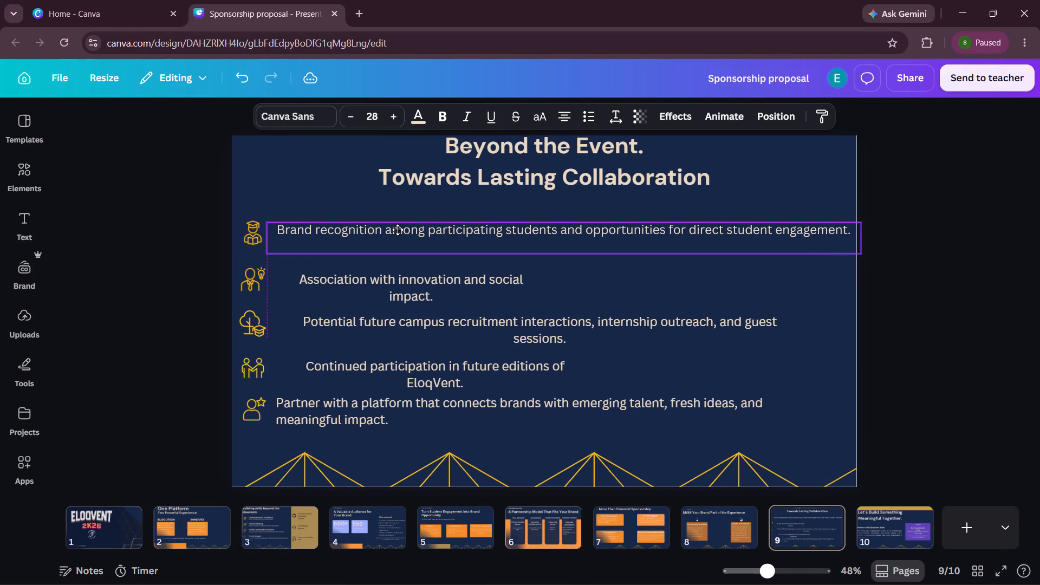
{"action": "left_click_drag", "start_coordinate": [398, 230], "coordinate": [398, 231]}
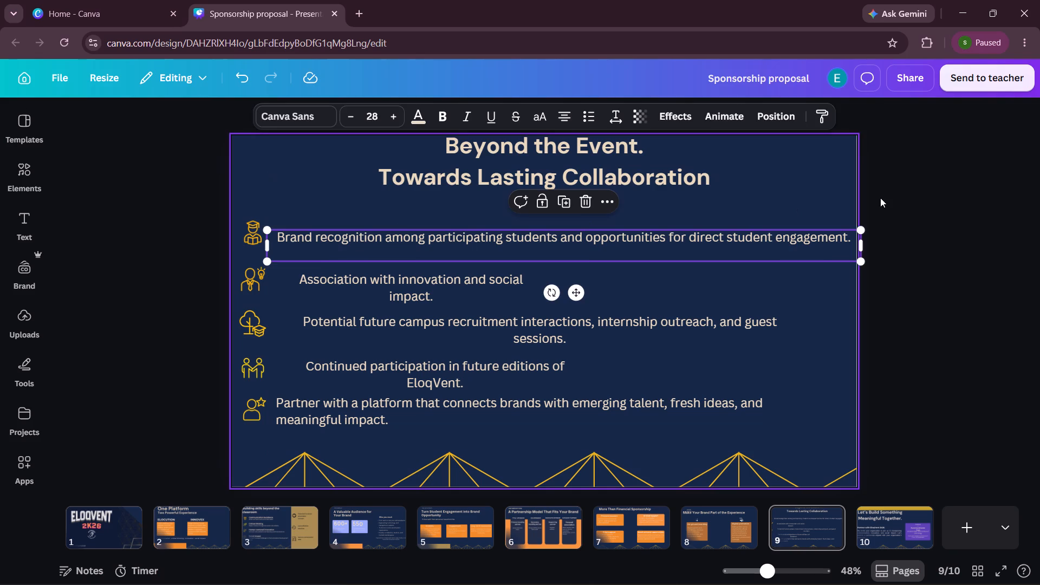
{"action": "left_click", "coordinate": [880, 198]}
Shift the graduate icon slightly right and up beside the "Brand recognition" line.
{"action": "left_click_drag", "start_coordinate": [246, 238], "coordinate": [250, 245]}
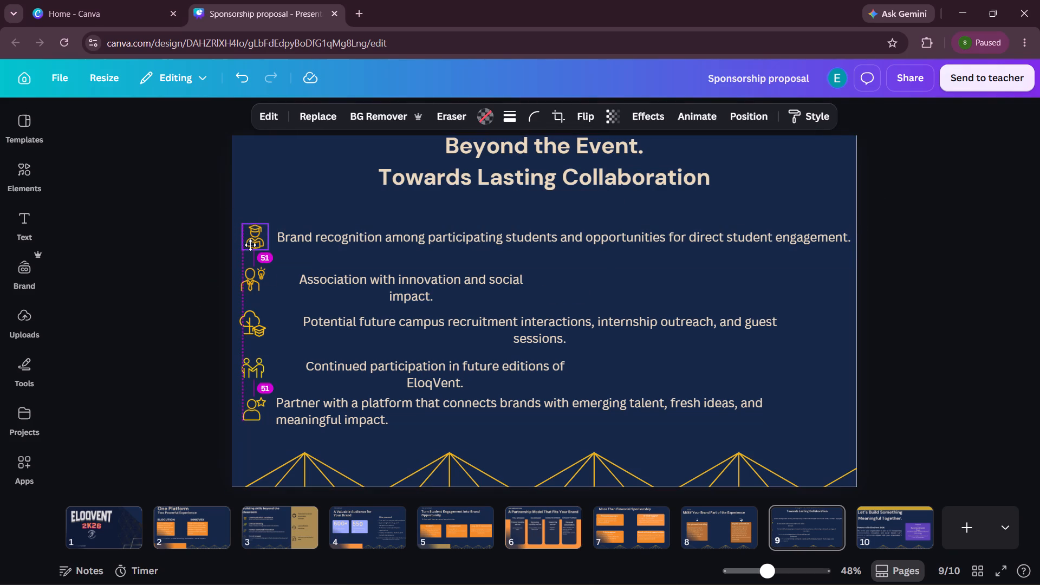
{"action": "left_click_drag", "start_coordinate": [250, 245], "coordinate": [250, 237]}
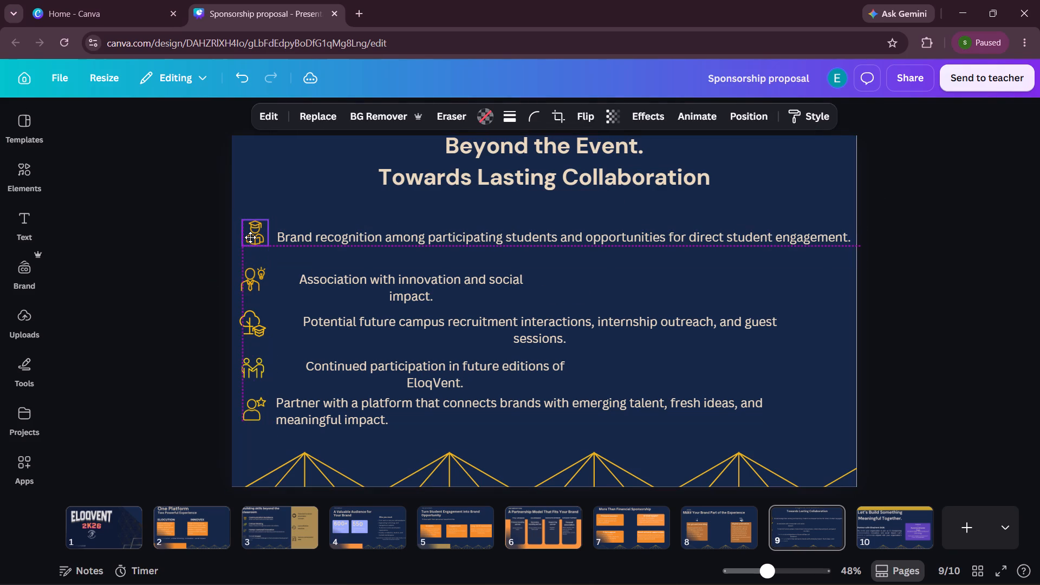
{"action": "left_click_drag", "start_coordinate": [250, 237], "coordinate": [251, 236]}
{"action": "left_click", "coordinate": [902, 213]}
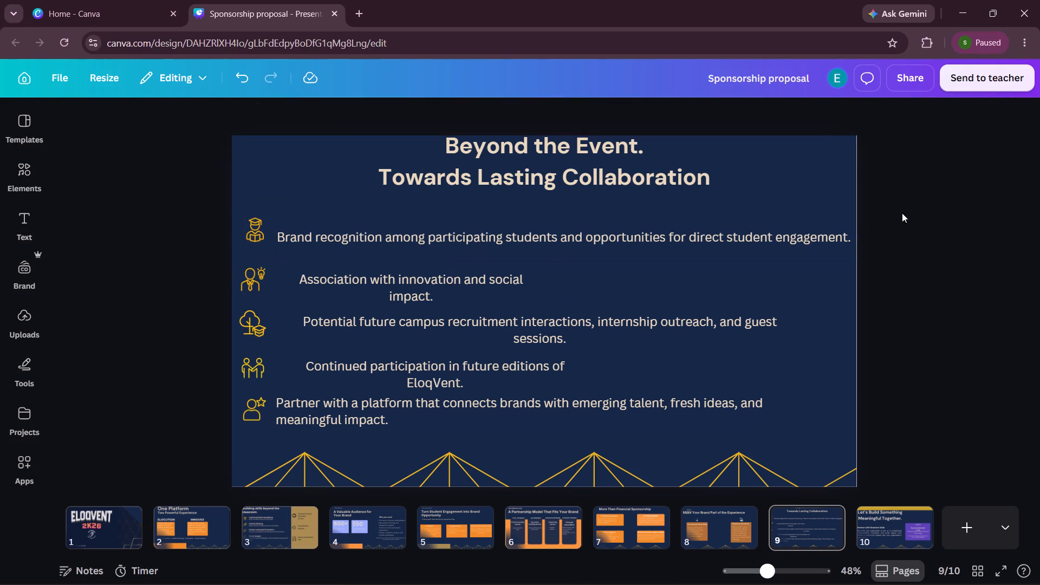
Nudge the "Brand recognition among participating students…" line slightly up to line up with the graduate icon.
{"action": "left_click", "coordinate": [612, 244]}
{"action": "key", "text": "Up"}
{"action": "key", "text": "Up"}
{"action": "key", "text": "Up"}
{"action": "key", "text": "Up"}
{"action": "key", "text": "Up"}
{"action": "key", "text": "Up"}
{"action": "key", "text": "Up"}
{"action": "key", "text": "Up"}
{"action": "key", "text": "Up"}
{"action": "key", "text": "Up"}
{"action": "key", "text": "Up"}
{"action": "key", "text": "Up"}
{"action": "key", "text": "Up"}
{"action": "key", "text": "Up"}
{"action": "key", "text": "Up"}
{"action": "key", "text": "Up"}
{"action": "key", "text": "Up"}
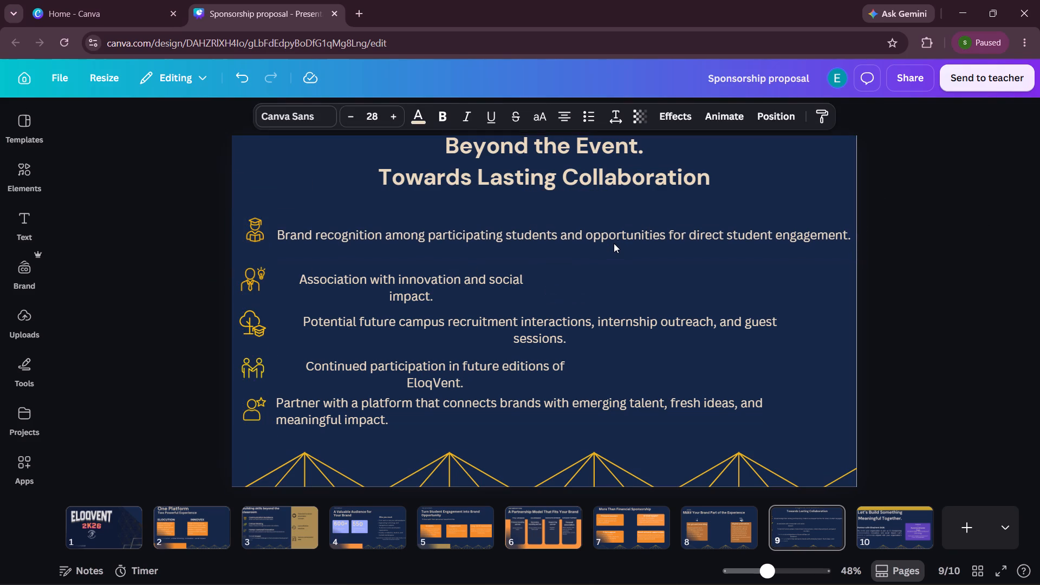
Widen the "Association with innovation and social impact." text box on slide 9 until the sentence fits on one line.
{"action": "left_click", "coordinate": [443, 298]}
{"action": "left_click_drag", "start_coordinate": [550, 291], "coordinate": [577, 291]}
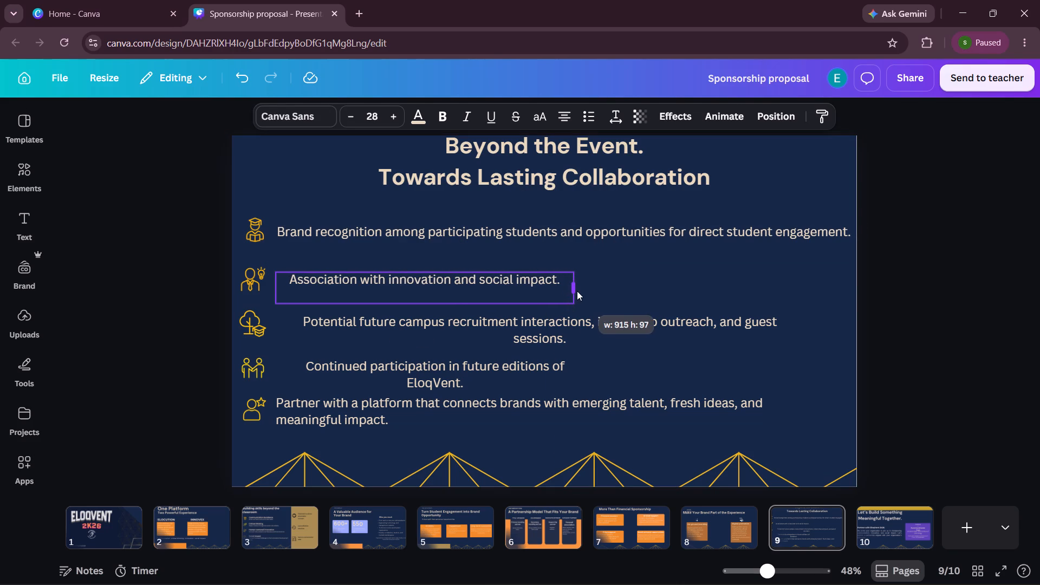
{"action": "left_click_drag", "start_coordinate": [577, 291], "coordinate": [574, 291]}
{"action": "left_click", "coordinate": [881, 269]}
Nudge the "Association with innovation and social impact." line left to line up with the start of the "Brand recognition" line.
{"action": "left_click", "coordinate": [498, 279]}
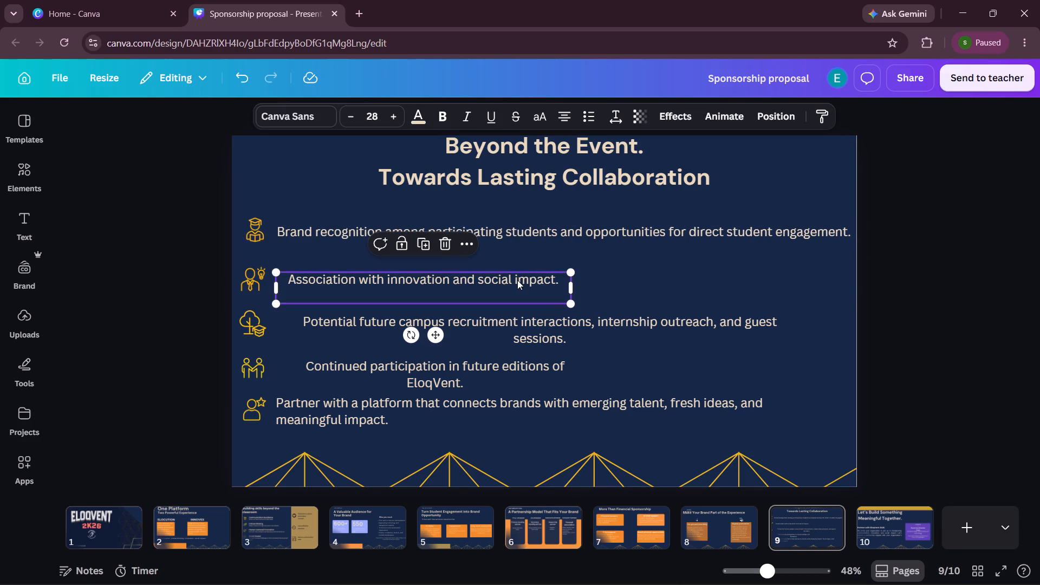
{"action": "key", "text": "Left"}
{"action": "key", "text": "Left"}
{"action": "key", "text": "Left"}
{"action": "key", "text": "Left"}
{"action": "key", "text": "Left"}
{"action": "key", "text": "Left"}
{"action": "key", "text": "Left"}
{"action": "key", "text": "Left"}
{"action": "key", "text": "Left"}
{"action": "key", "text": "Left"}
{"action": "key", "text": "Left"}
{"action": "key", "text": "Left"}
{"action": "key", "text": "Left"}
{"action": "key", "text": "Left"}
{"action": "key", "text": "Left"}
{"action": "key", "text": "Left"}
{"action": "key", "text": "Left"}
{"action": "key", "text": "Left"}
{"action": "key", "text": "Left"}
{"action": "key", "text": "Left"}
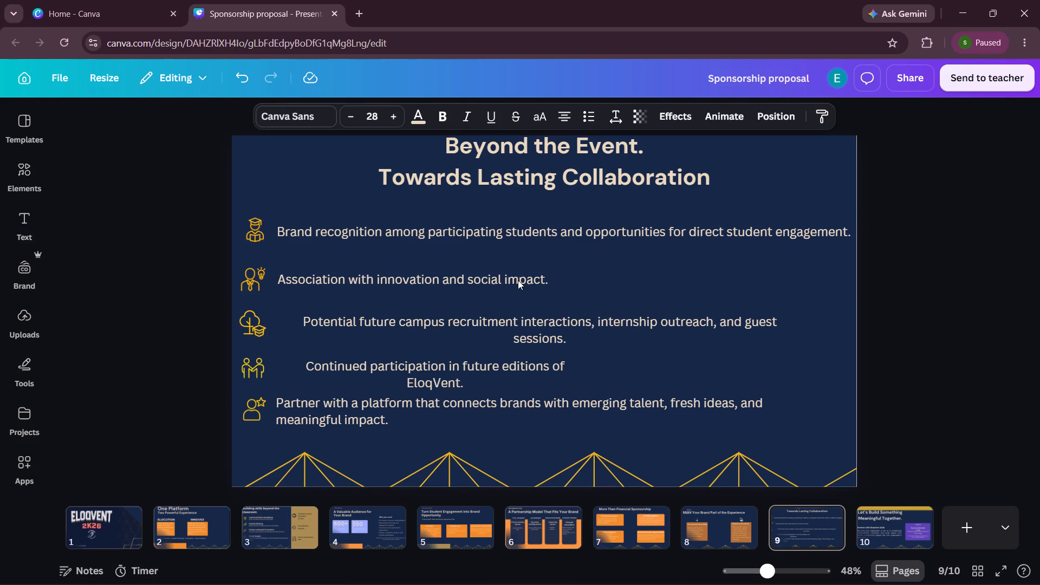
{"action": "key", "text": "Right"}
{"action": "key", "text": "Left"}
{"action": "key", "text": "Left"}
{"action": "key", "text": "Left"}
{"action": "key", "text": "Left"}
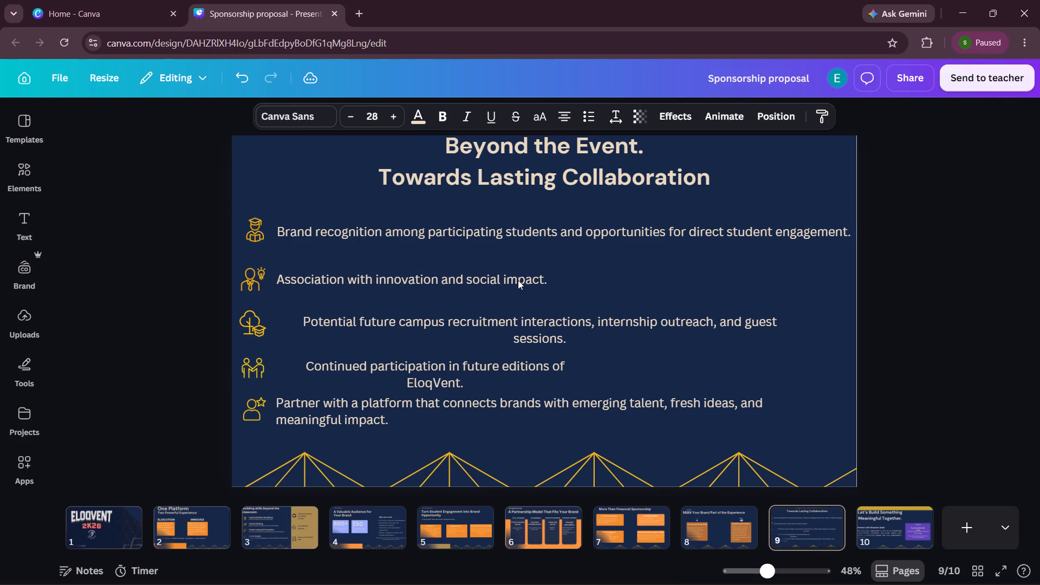
{"action": "key", "text": "Left"}
{"action": "key", "text": "Right"}
{"action": "key", "text": "Right"}
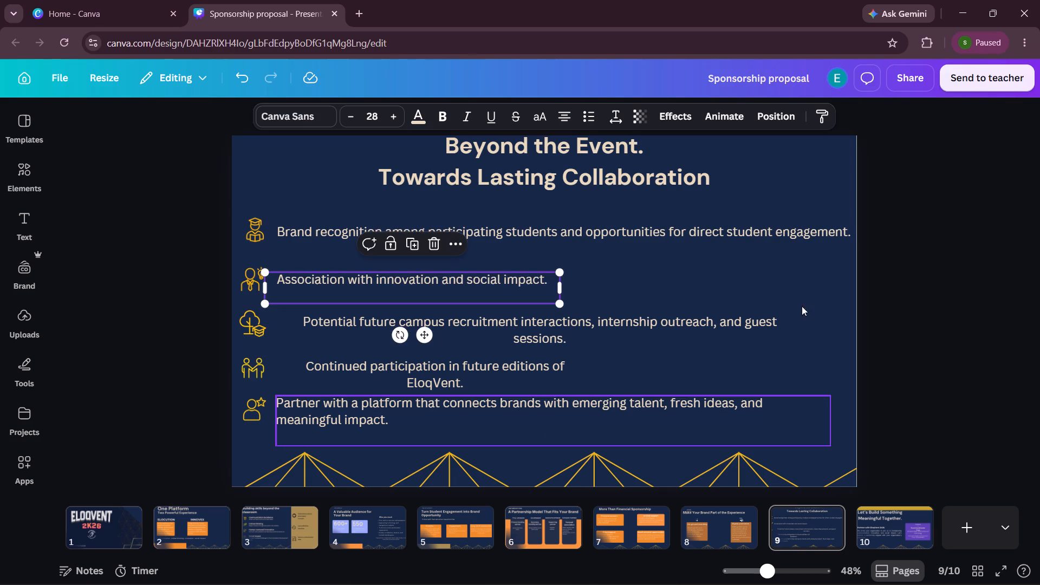
{"action": "left_click", "coordinate": [908, 268]}
Shift the person-with-lightbulb icon slightly right and up beside the "Association with innovation" line.
{"action": "left_click", "coordinate": [259, 288]}
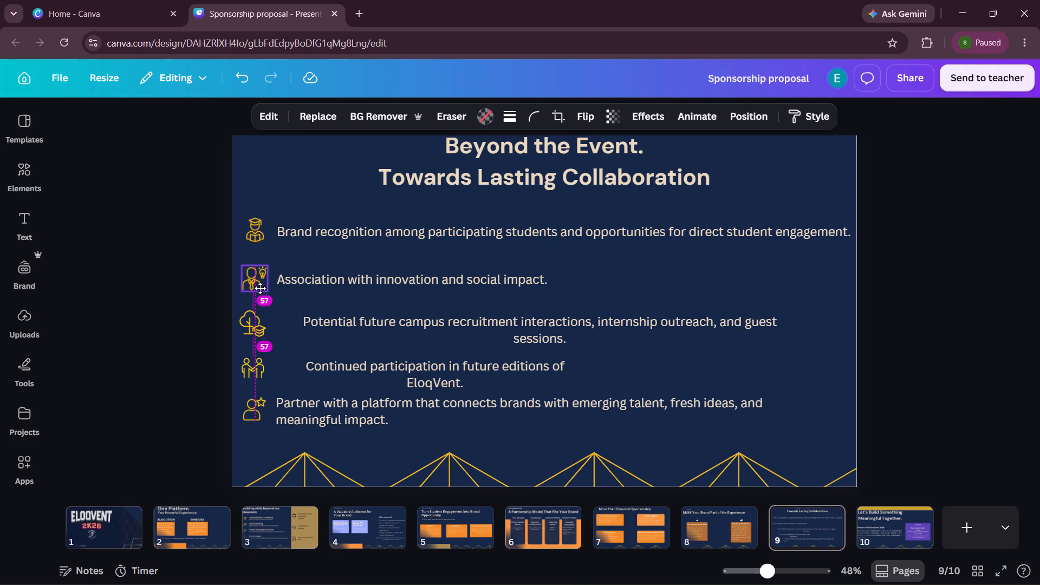
{"action": "left_click", "coordinate": [885, 286]}
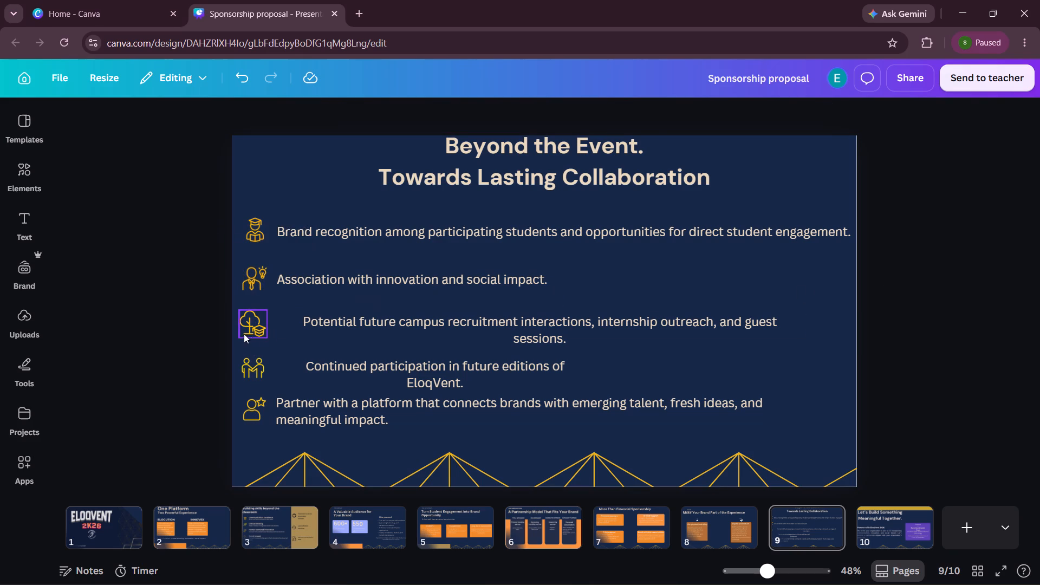
Widen the "Potential future campus recruitment interactions…" text box until the sentence fits on one line.
{"action": "left_click", "coordinate": [249, 329]}
{"action": "left_click", "coordinate": [395, 318]}
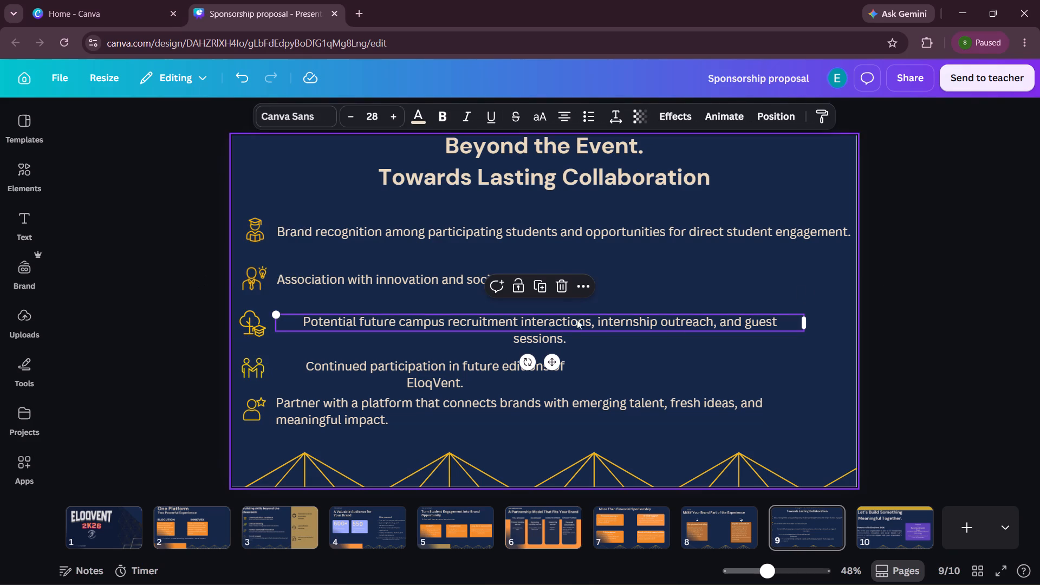
{"action": "left_click_drag", "start_coordinate": [804, 321], "coordinate": [816, 322]}
{"action": "left_click", "coordinate": [901, 313]}
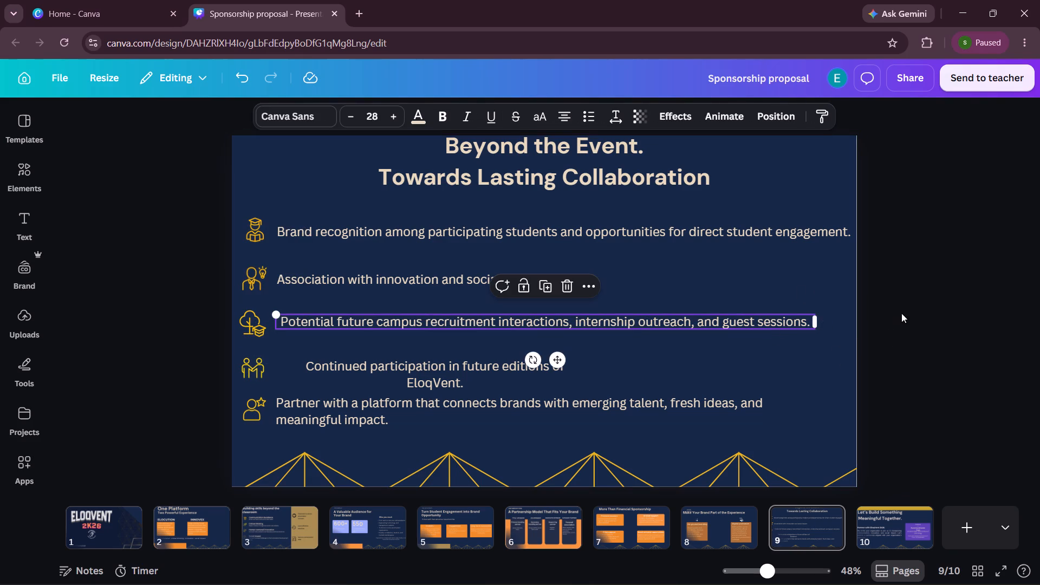
Nudge the "Potential future campus recruitment interactions…" line slightly down to centre it beside the tree icon.
{"action": "left_click", "coordinate": [522, 319]}
{"action": "key", "text": "Down"}
{"action": "key", "text": "Down"}
{"action": "key", "text": "Down"}
{"action": "key", "text": "Down"}
{"action": "key", "text": "Down"}
{"action": "key", "text": "Down"}
{"action": "key", "text": "Down"}
{"action": "key", "text": "Down"}
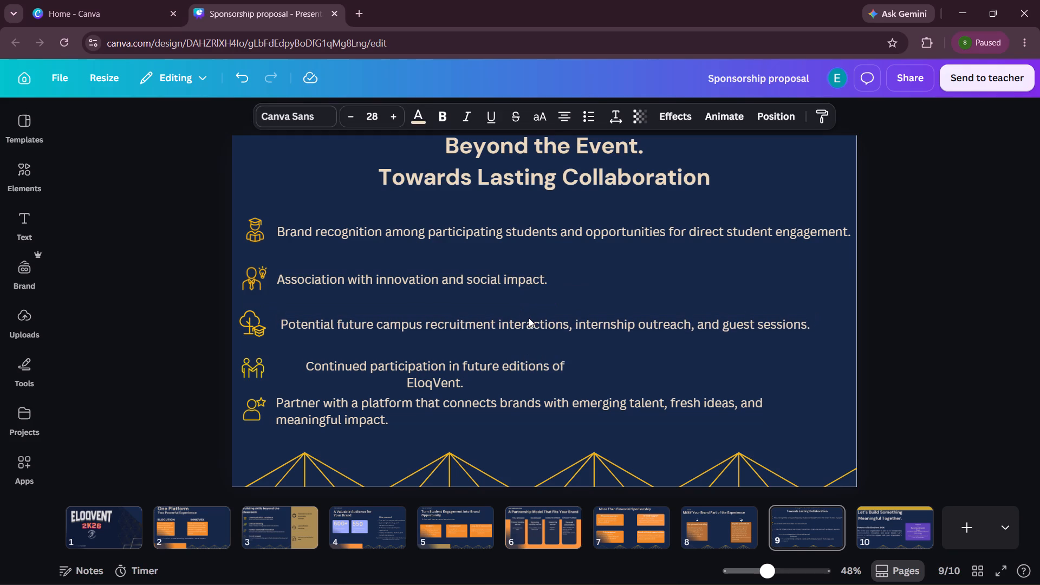
Widen the "Continued participation in future editions of EloqVent." text box until the sentence fits on one line.
{"action": "left_click", "coordinate": [253, 367]}
{"action": "left_click", "coordinate": [512, 373]}
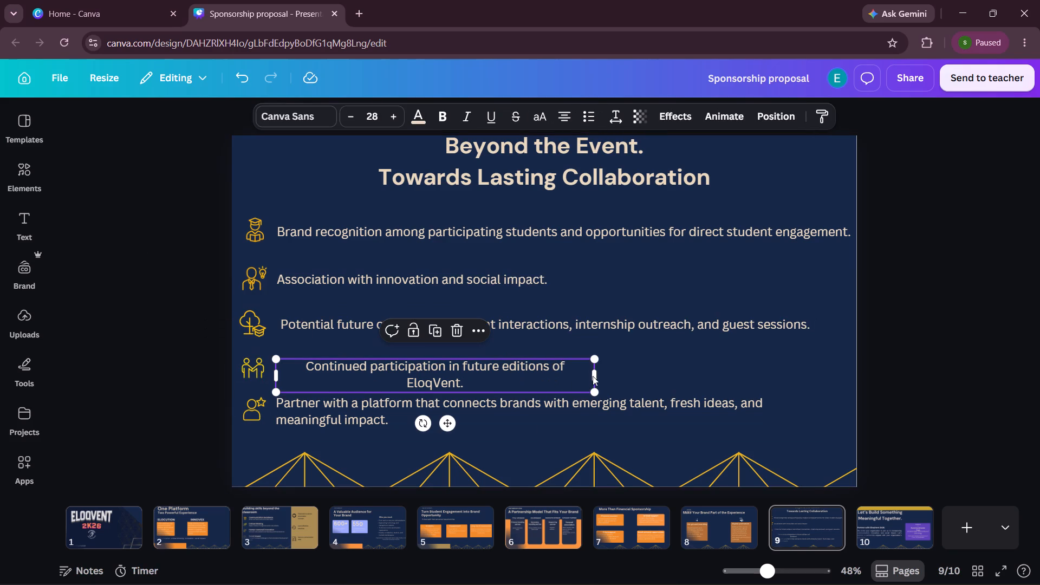
{"action": "left_click_drag", "start_coordinate": [596, 375], "coordinate": [619, 378]}
{"action": "left_click", "coordinate": [914, 310]}
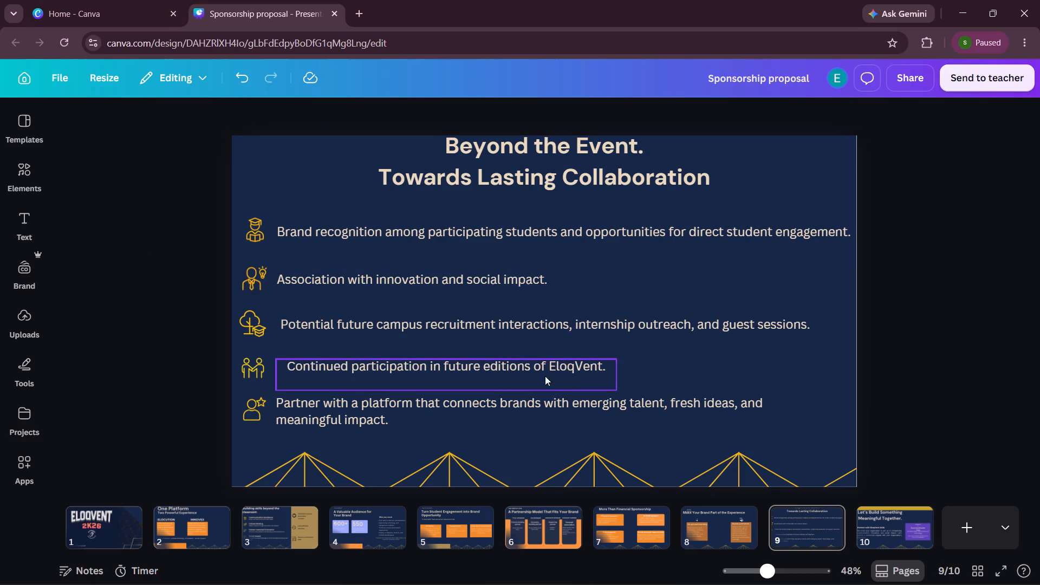
Nudge the "Continued participation in future editions of EloqVent." line slightly down, level with the handshake icon.
{"action": "left_click", "coordinate": [493, 375]}
{"action": "key", "text": "Down"}
{"action": "key", "text": "Down"}
{"action": "key", "text": "Down"}
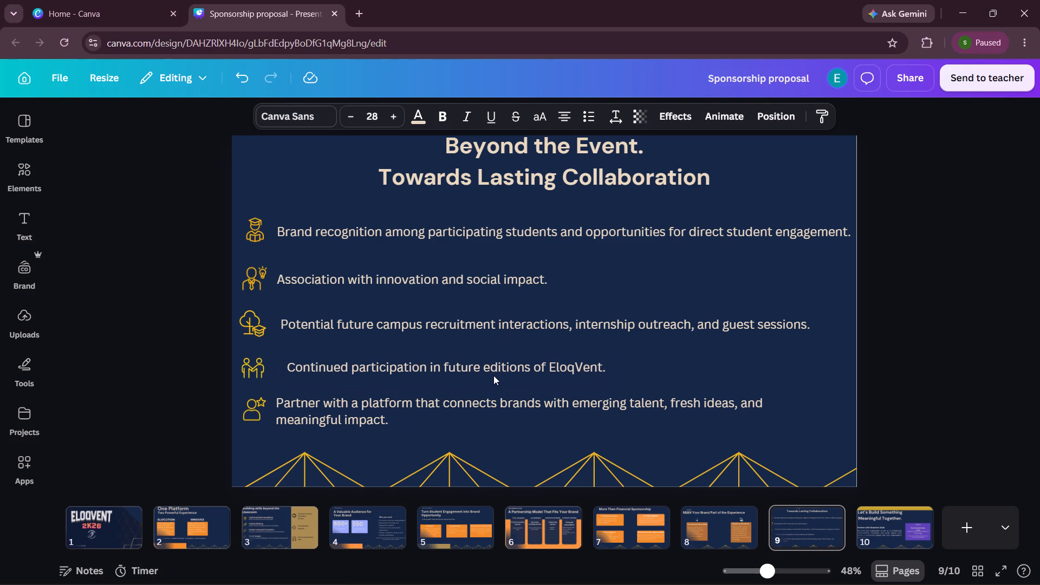
{"action": "key", "text": "Down"}
{"action": "key", "text": "Down"}
{"action": "key", "text": "Down"}
Widen the "Partner with a platform…" text box slightly so that "meaningful" moves up to the first line.
{"action": "left_click", "coordinate": [236, 412]}
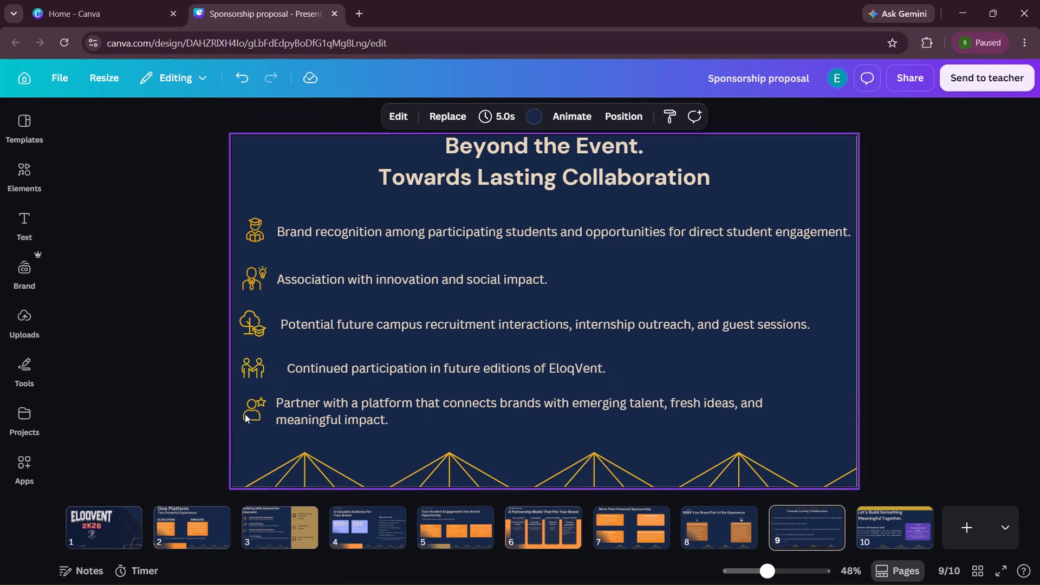
{"action": "left_click", "coordinate": [245, 414]}
{"action": "left_click", "coordinate": [317, 414]}
{"action": "left_click_drag", "start_coordinate": [834, 418], "coordinate": [838, 418]}
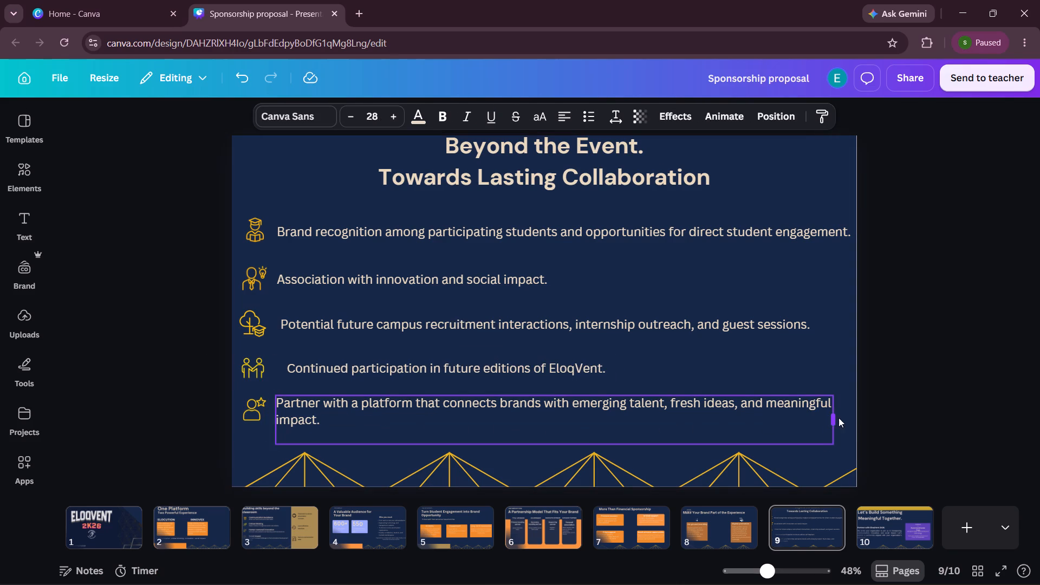
{"action": "left_click_drag", "start_coordinate": [838, 418], "coordinate": [842, 417]}
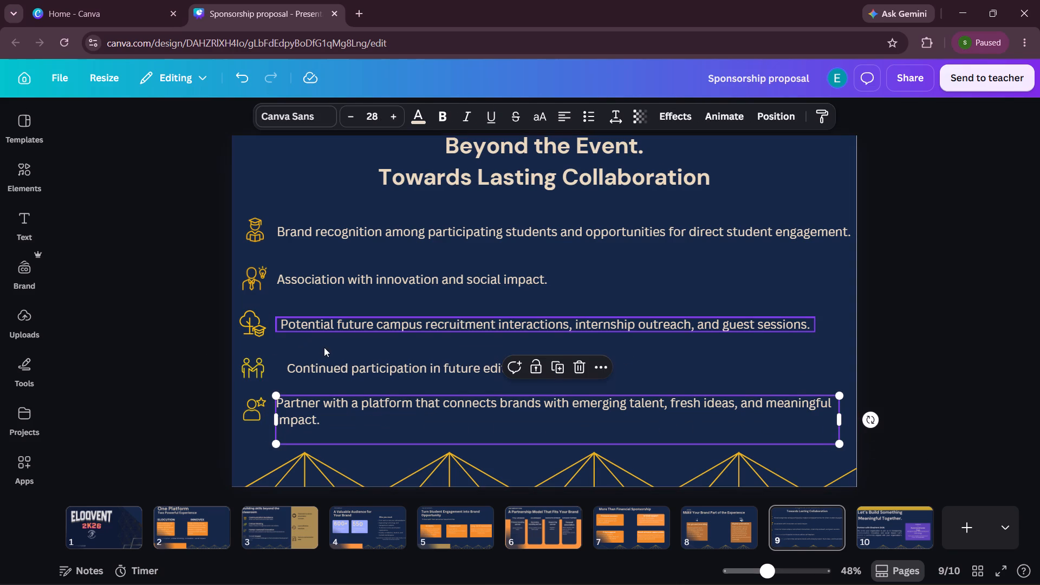
Nudge the "Continued participation in future editions of EloqVent." line left to match the start of the "Potential future campus" line.
{"action": "left_click", "coordinate": [328, 362]}
{"action": "key", "text": "Left"}
{"action": "key", "text": "Left"}
{"action": "key", "text": "Left"}
{"action": "key", "text": "Left"}
{"action": "key", "text": "Left"}
{"action": "key", "text": "Left"}
{"action": "key", "text": "Left"}
{"action": "key", "text": "Left"}
{"action": "key", "text": "Left"}
{"action": "key", "text": "Left"}
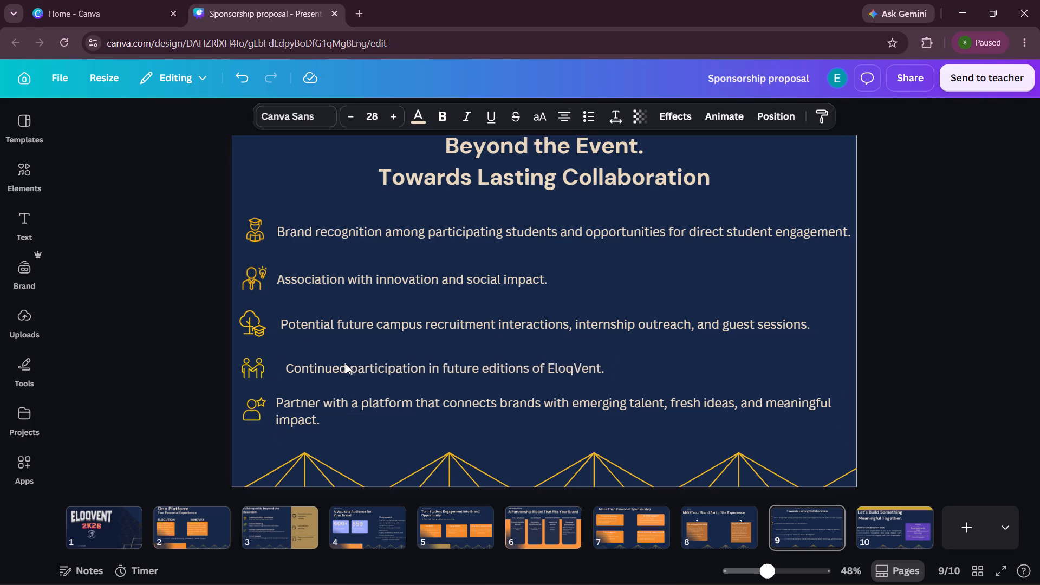
{"action": "key", "text": "Left"}
{"action": "key", "text": "Left"}
{"action": "key", "text": "Left"}
{"action": "key", "text": "Left"}
{"action": "key", "text": "Left"}
{"action": "key", "text": "Left"}
{"action": "key", "text": "Left"}
{"action": "key", "text": "Left"}
{"action": "key", "text": "Left"}
{"action": "key", "text": "Left"}
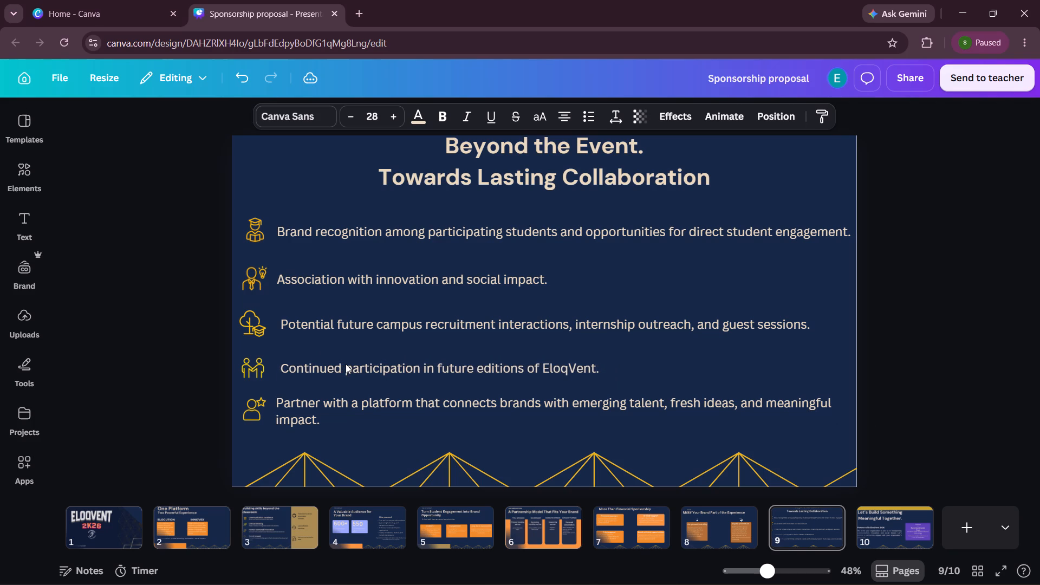
{"action": "key", "text": "Left"}
{"action": "key", "text": "Left"}
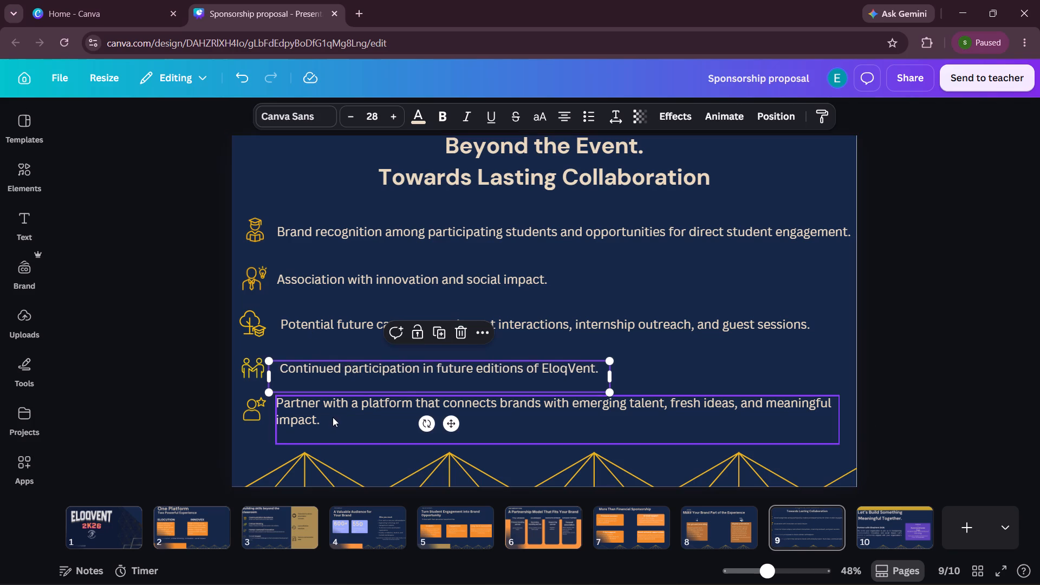
Nudge the "Partner with a platform that connects brands…" text slightly down beside its star-person icon.
{"action": "left_click", "coordinate": [332, 417]}
{"action": "key", "text": "Down"}
{"action": "key", "text": "Down"}
{"action": "key", "text": "Down"}
{"action": "key", "text": "Down"}
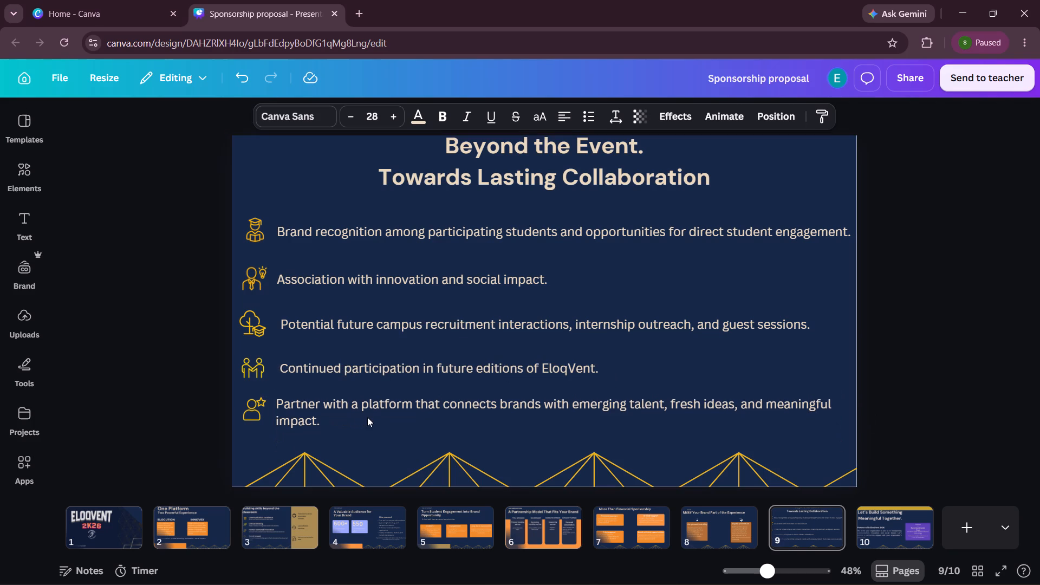
Nudge the "Potential future campus recruitment interactions…" line one increment left to line up with its neighbours.
{"action": "left_click", "coordinate": [310, 328]}
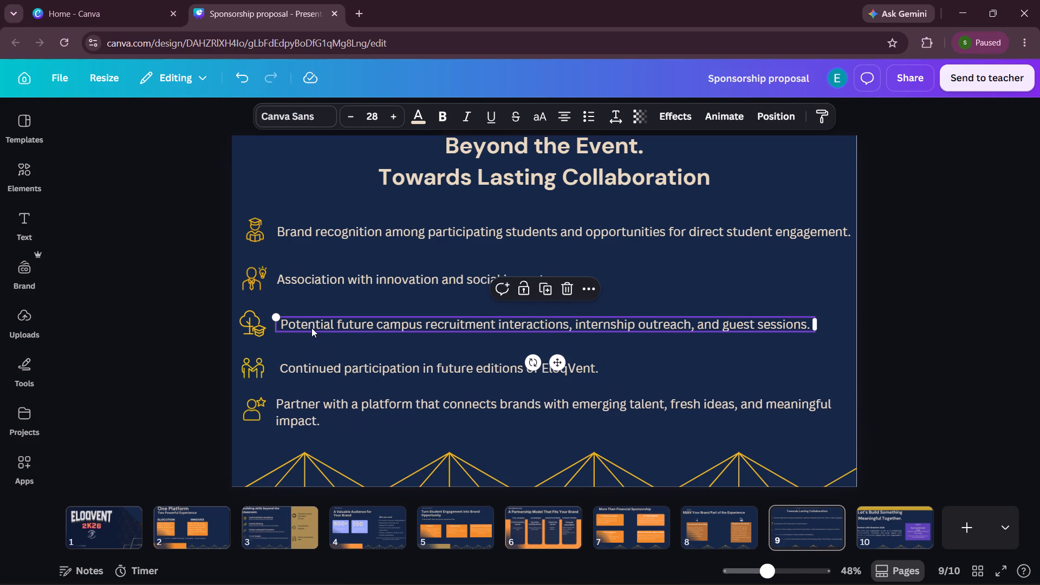
{"action": "key", "text": "Left"}
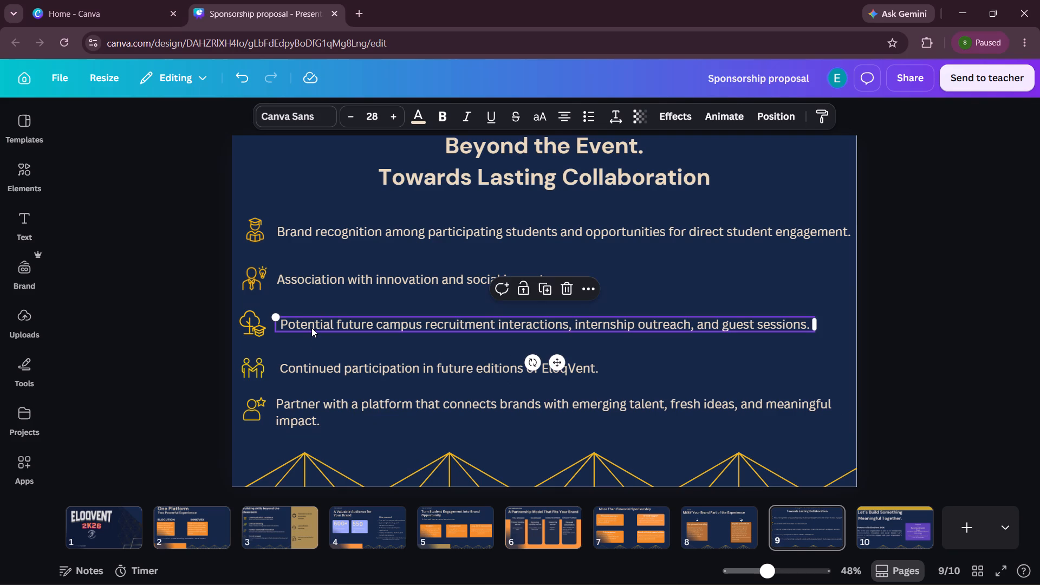
Nudge the "Association with innovation and social impact." line slightly right, toward the start of the "Potential future campus" line.
{"action": "left_click", "coordinate": [333, 267]}
{"action": "left_click", "coordinate": [334, 284]}
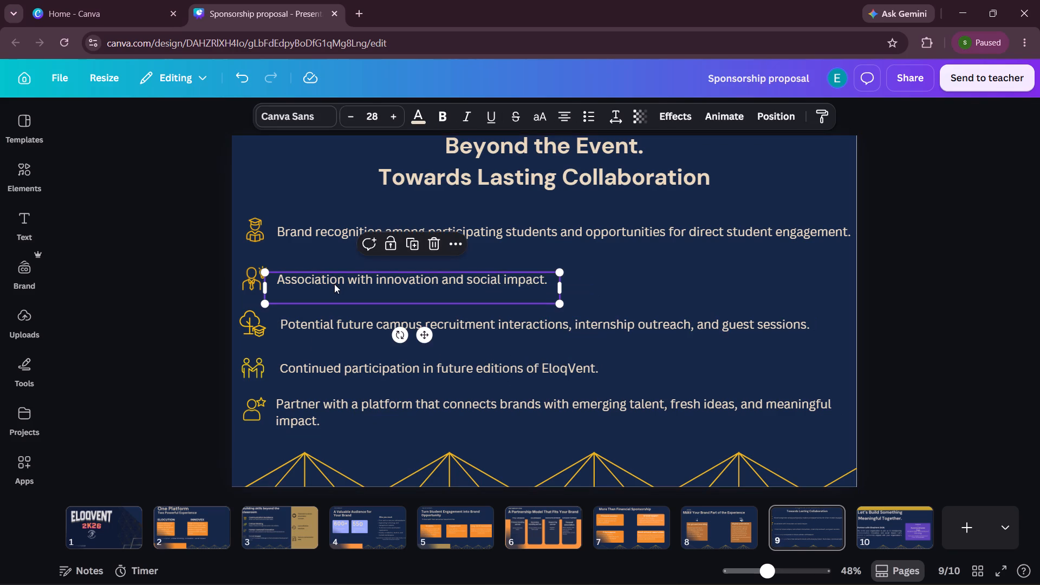
{"action": "key", "text": "Right"}
{"action": "key", "text": "Right"}
{"action": "key", "text": "Right"}
{"action": "key", "text": "Right"}
{"action": "key", "text": "Right"}
{"action": "key", "text": "Right"}
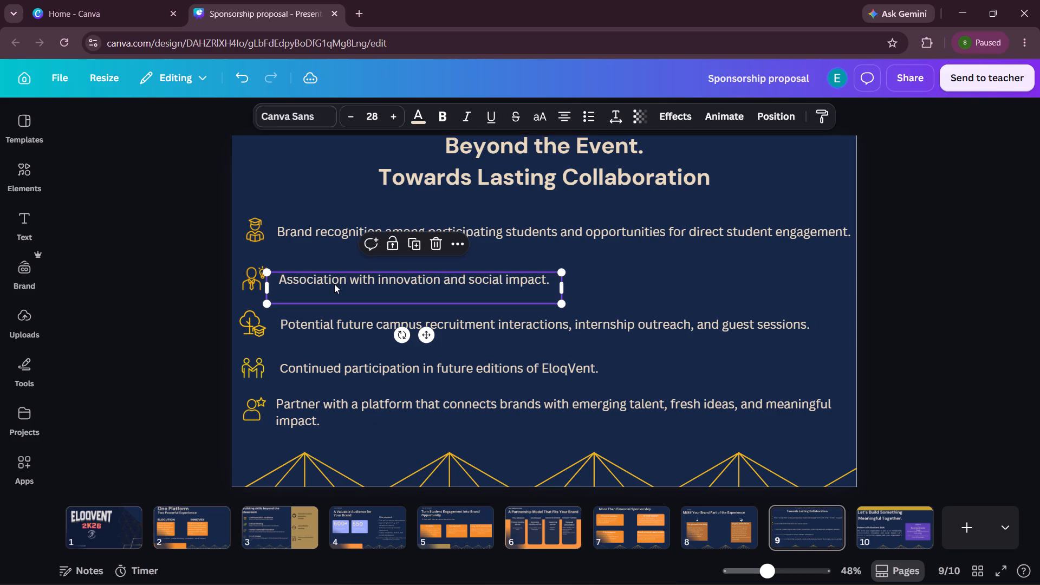
Open slide 10, "Let's Build Something Meaningful Together.".
{"action": "left_click", "coordinate": [877, 527]}
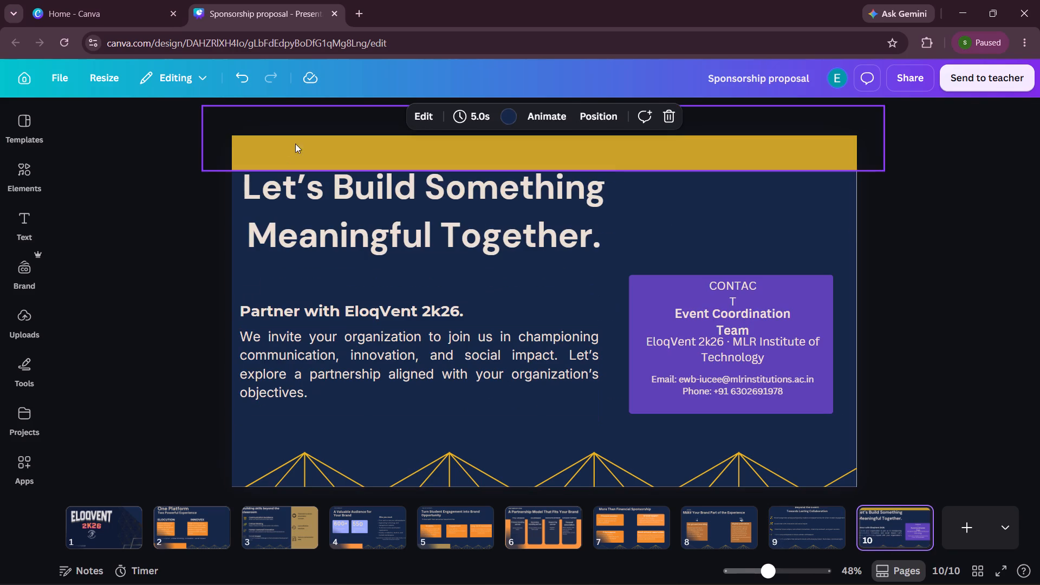